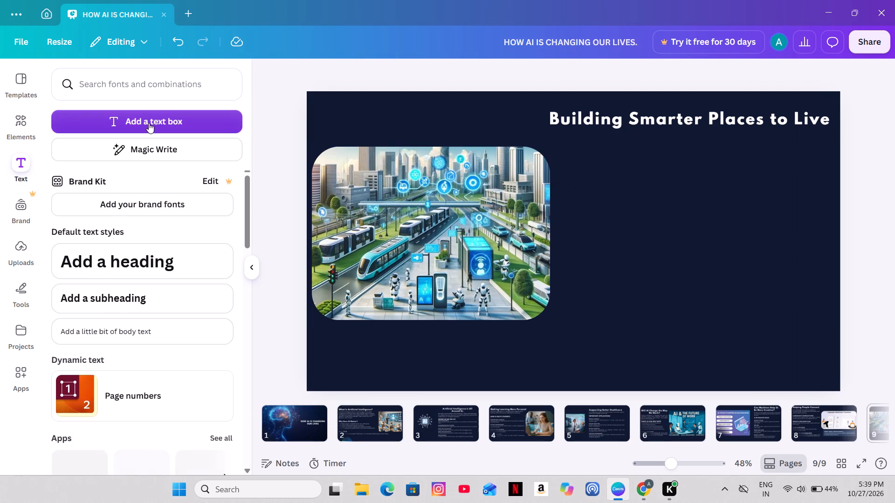
pyautogui.click(155, 120)
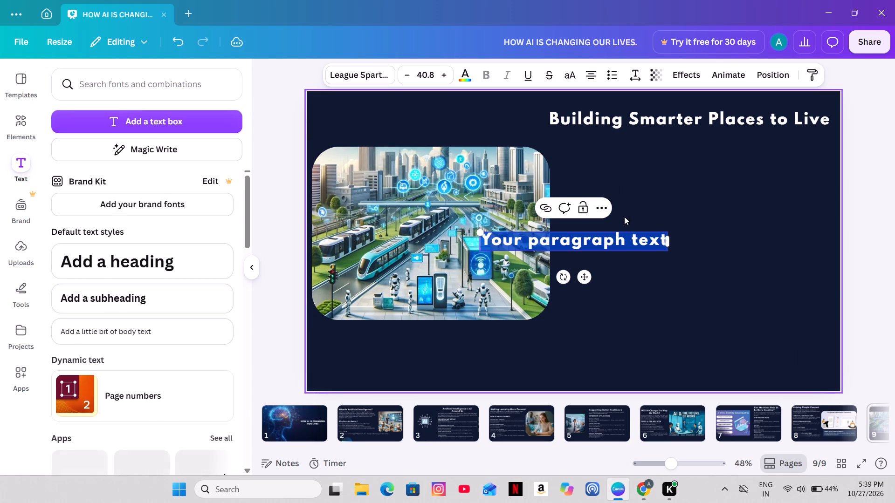
pyautogui.hotkey('ctrl', 'v')
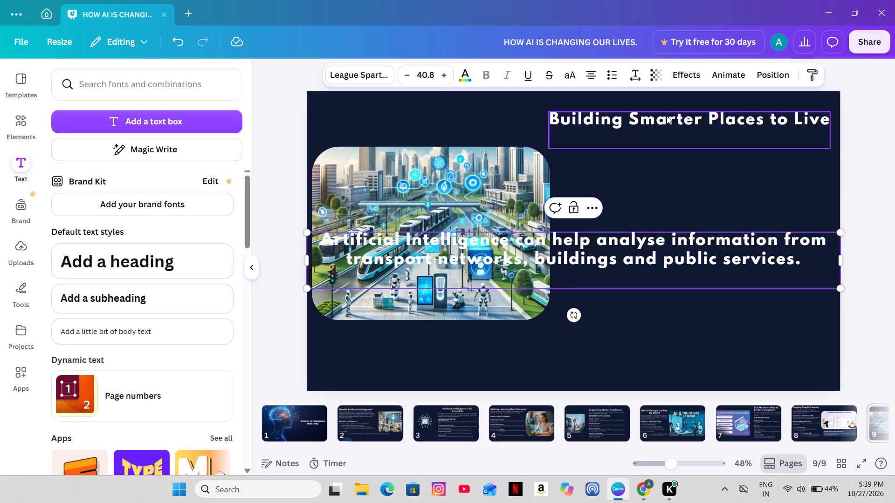
# Format the whole introductory paragraph in Open Sans at size 24.8.
pyautogui.hotkey('ctrl', 'a')
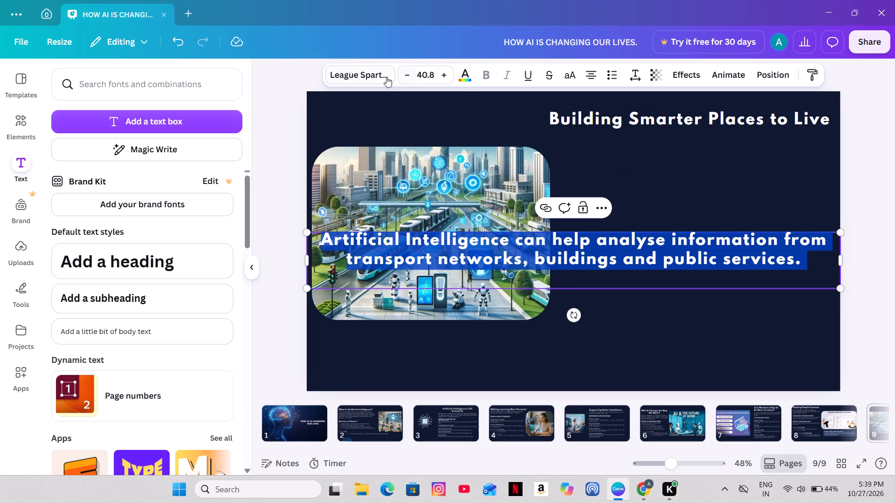
pyautogui.click(381, 75)
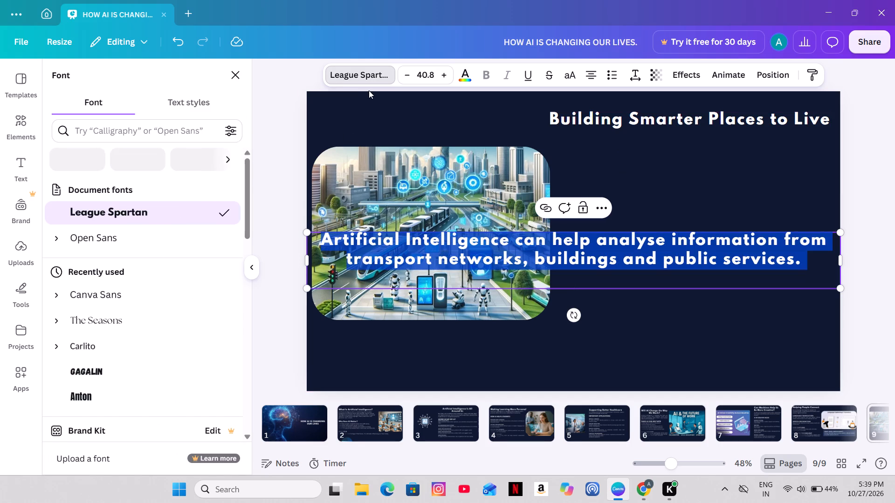
pyautogui.click(136, 241)
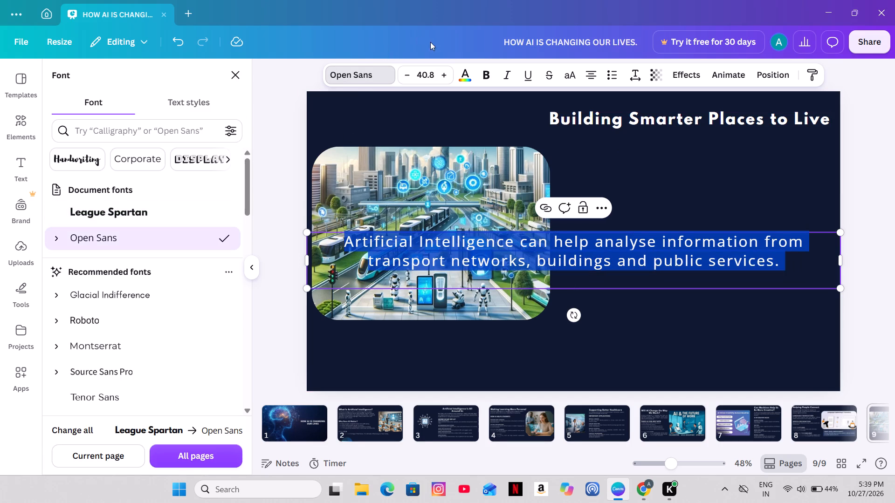
pyautogui.tripleClick(403, 76)
pyautogui.tripleClick(402, 76)
pyautogui.tripleClick(402, 76)
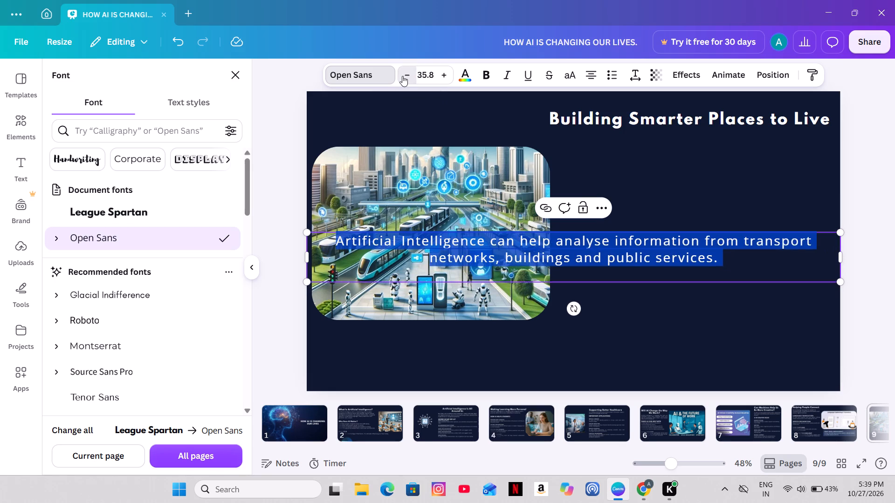
pyautogui.tripleClick(402, 76)
pyautogui.tripleClick(402, 76)
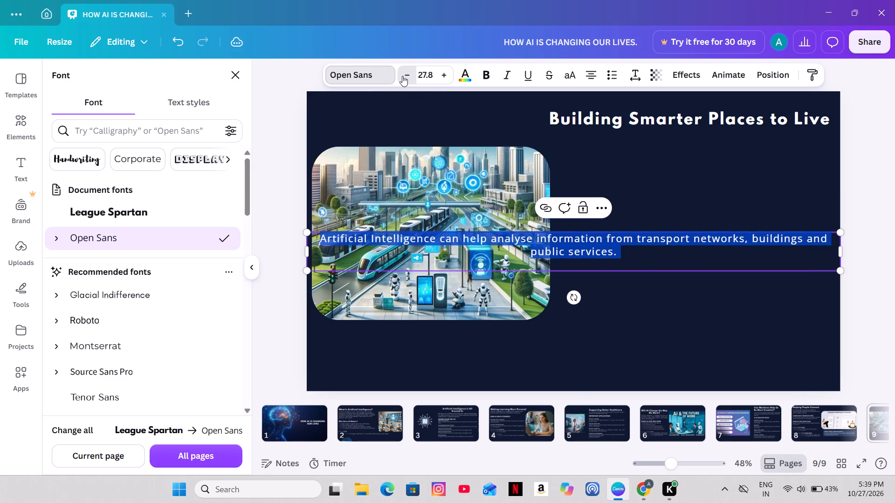
pyautogui.click(402, 76)
pyautogui.click(251, 101)
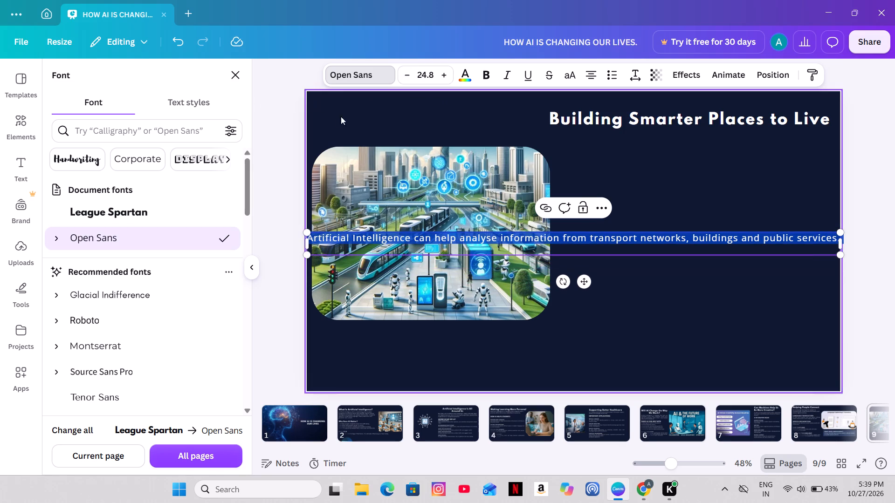
pyautogui.click(288, 111)
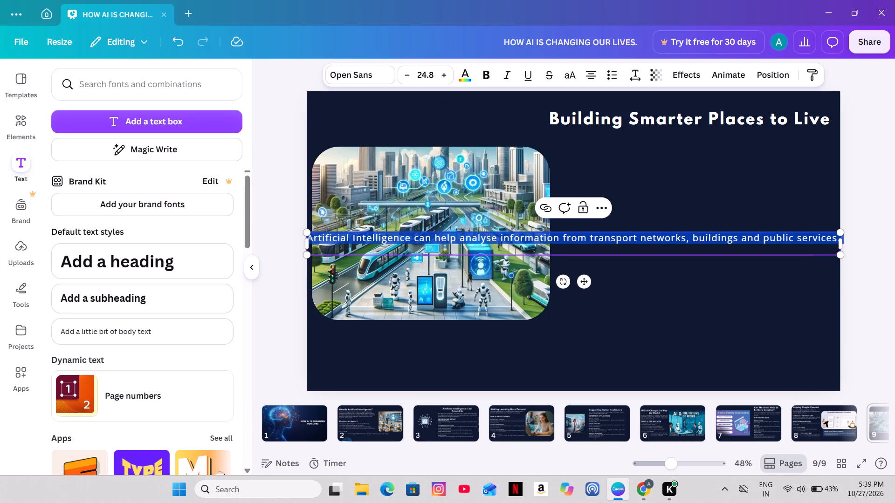
# Narrow the paragraph's text box so it wraps onto three lines, and move it beside the city image under the heading.
pyautogui.moveTo(841, 242); pyautogui.dragTo(565, 243)
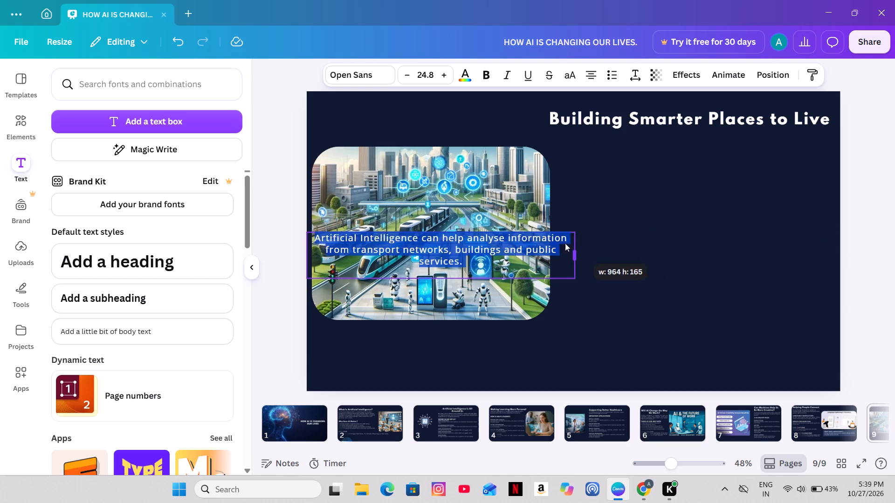
pyautogui.moveTo(565, 243); pyautogui.dragTo(559, 242)
pyautogui.click(873, 241)
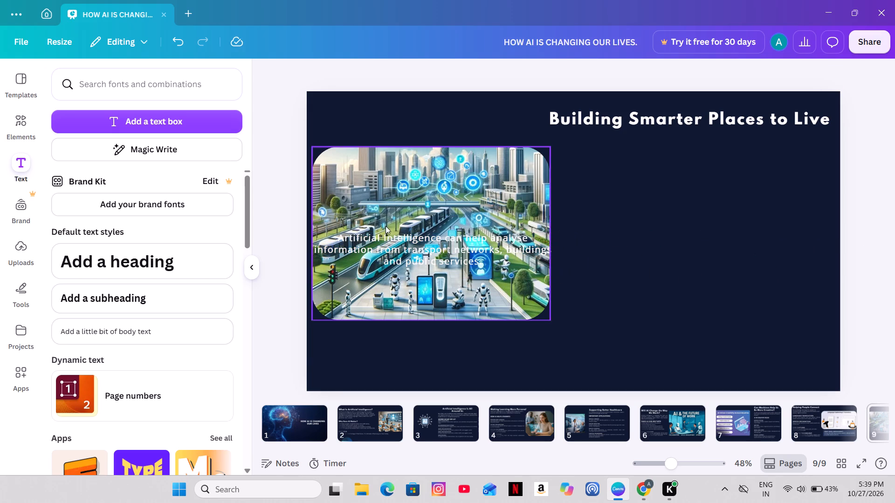
pyautogui.moveTo(458, 247); pyautogui.dragTo(706, 153)
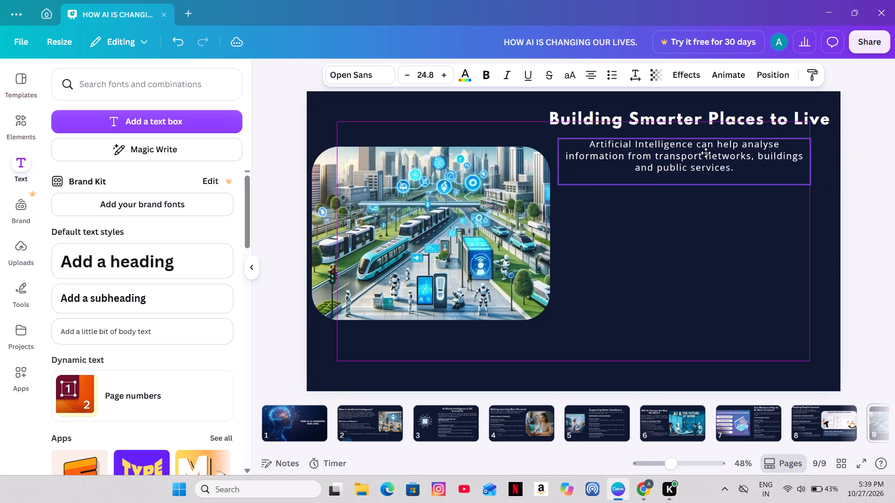
pyautogui.moveTo(706, 153); pyautogui.dragTo(726, 146)
# Left-align the introductory paragraph and move it lower, leaving a gap beneath the heading.
pyautogui.click(594, 75)
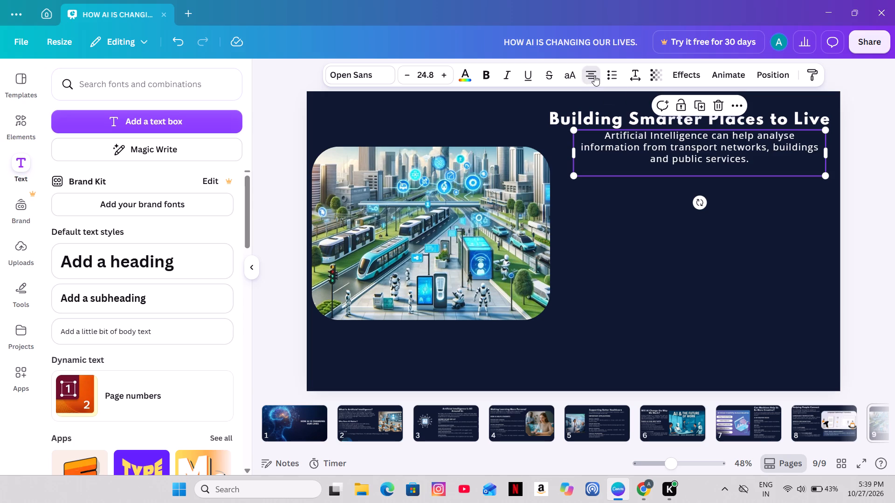
pyautogui.click(872, 113)
pyautogui.moveTo(775, 159); pyautogui.dragTo(768, 169)
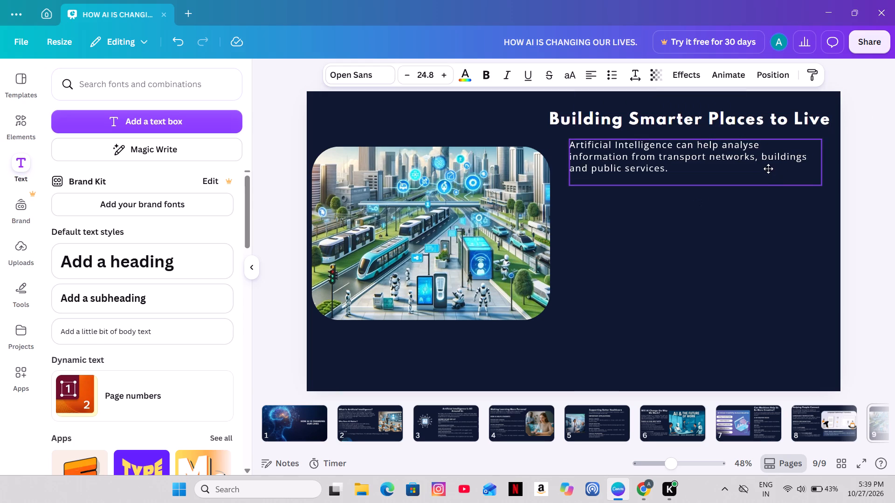
pyautogui.moveTo(768, 169); pyautogui.dragTo(766, 161)
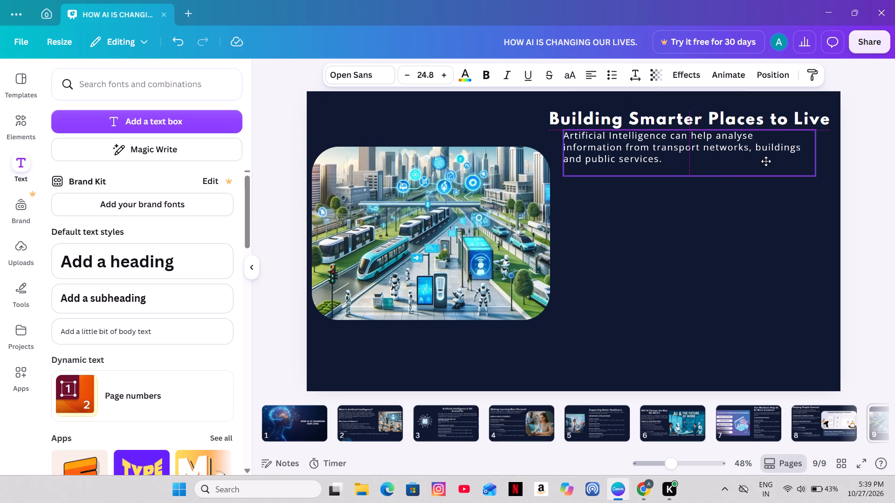
pyautogui.moveTo(766, 161); pyautogui.dragTo(770, 183)
pyautogui.click(771, 185)
# Narrow the heading's text box so it wraps onto two lines, and position it above the introductory paragraph.
pyautogui.click(755, 116)
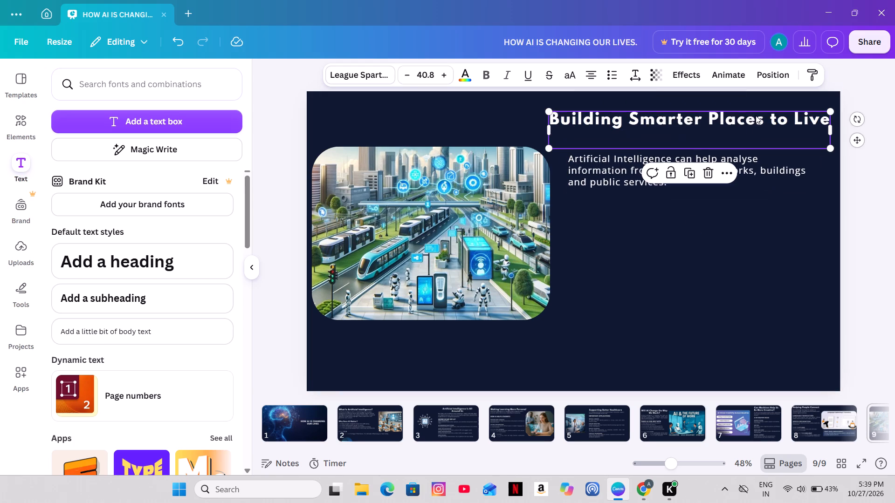
pyautogui.moveTo(832, 129); pyautogui.dragTo(819, 134)
pyautogui.click(878, 120)
pyautogui.moveTo(737, 138); pyautogui.dragTo(756, 130)
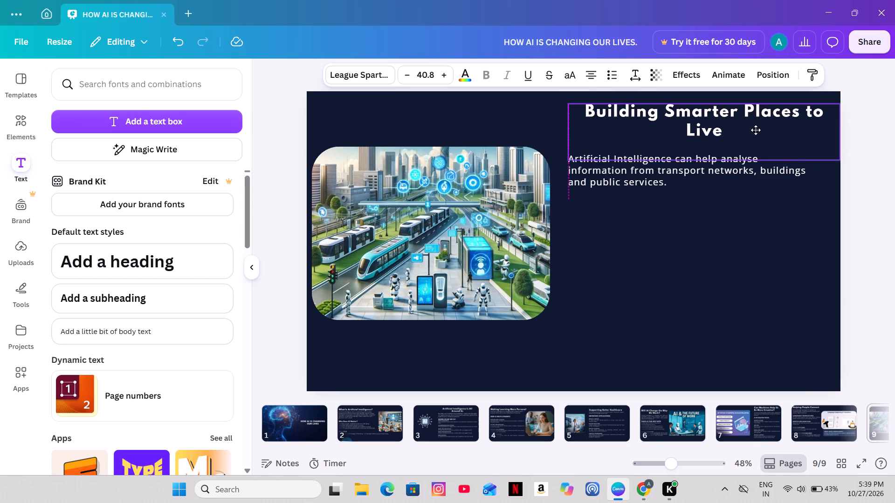
pyautogui.moveTo(756, 130); pyautogui.dragTo(741, 135)
pyautogui.click(874, 178)
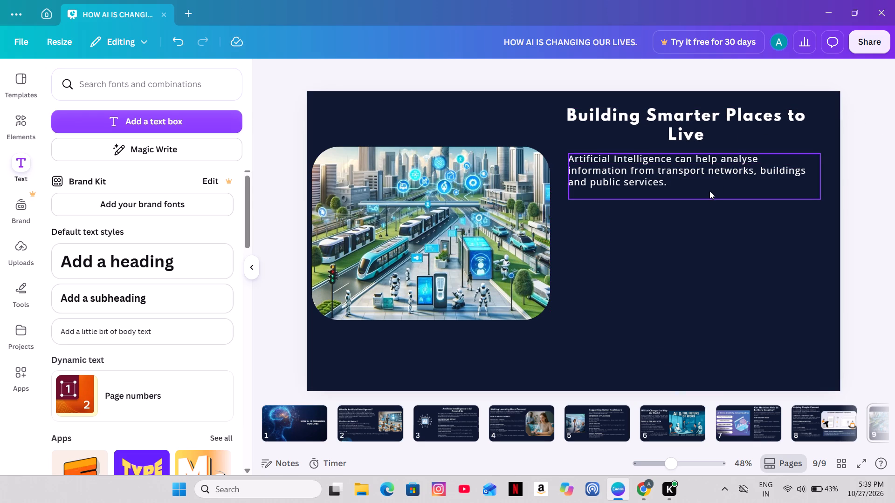
# Move the introductory paragraph up directly beneath the heading, with its top edge level with the top of the city image.
pyautogui.moveTo(710, 186); pyautogui.dragTo(709, 179)
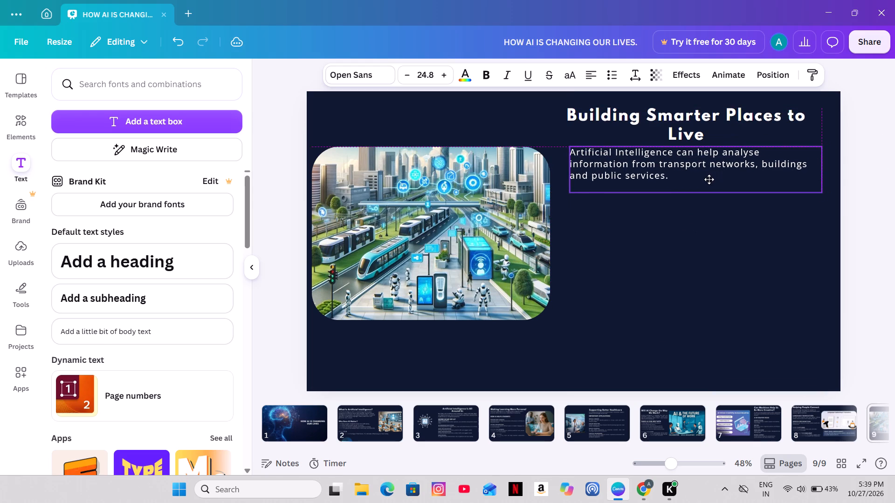
pyautogui.moveTo(709, 179); pyautogui.dragTo(706, 170)
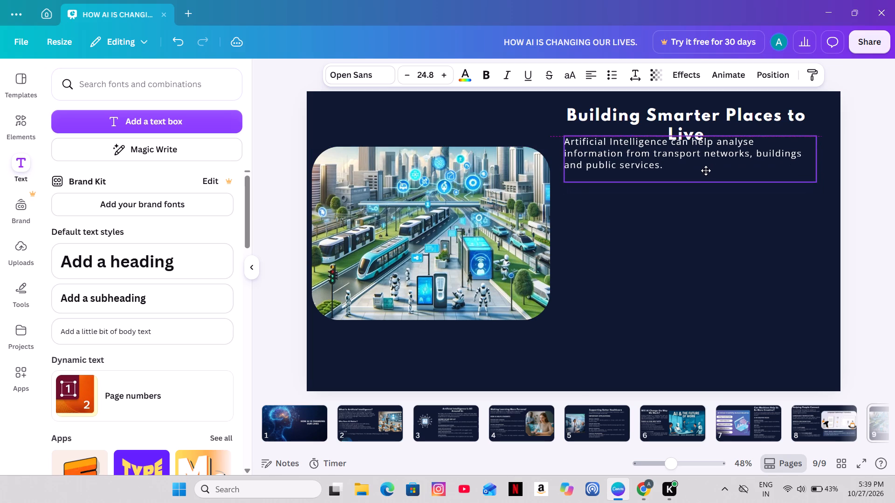
pyautogui.moveTo(706, 170); pyautogui.dragTo(718, 179)
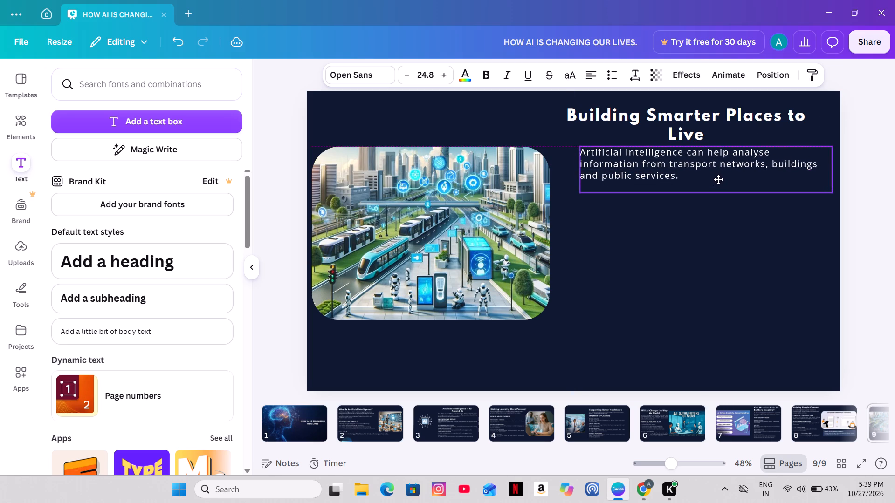
pyautogui.moveTo(718, 179); pyautogui.dragTo(708, 182)
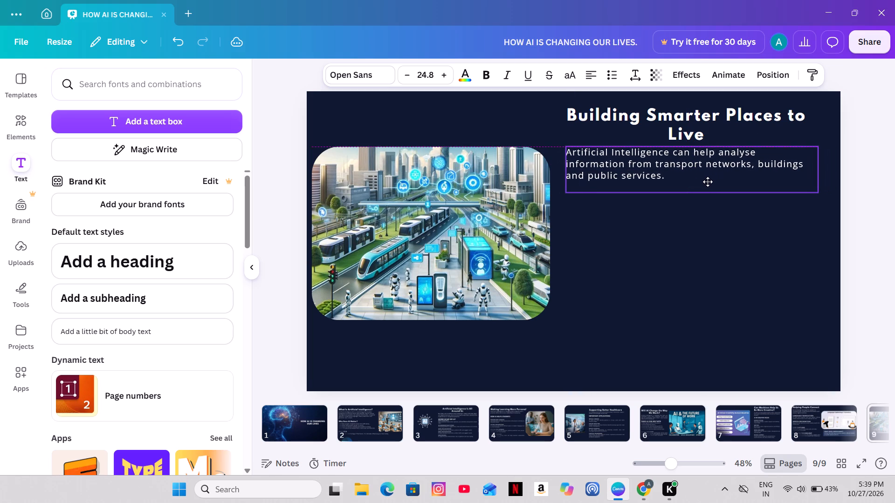
pyautogui.moveTo(708, 182); pyautogui.dragTo(708, 181)
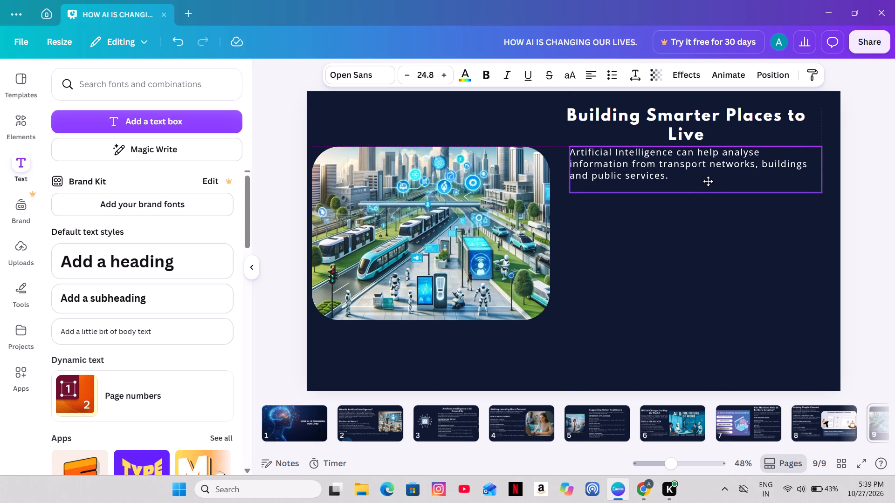
pyautogui.moveTo(708, 181); pyautogui.dragTo(720, 181)
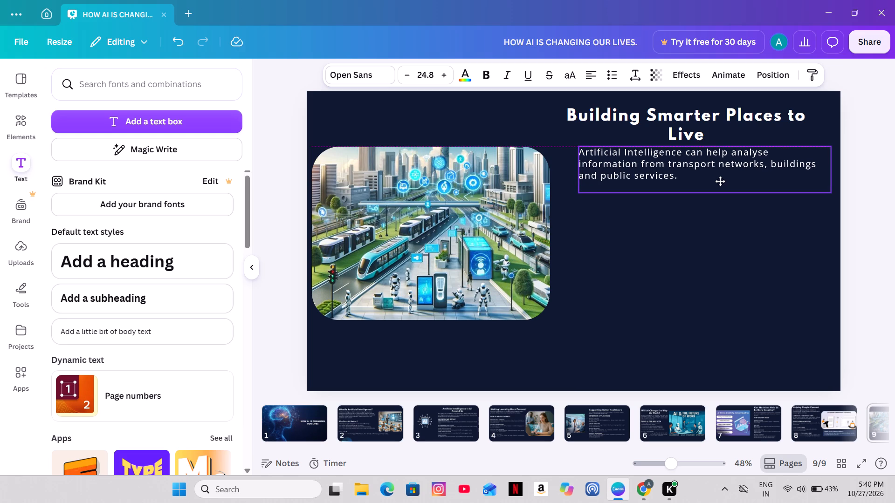
pyautogui.moveTo(720, 181); pyautogui.dragTo(710, 180)
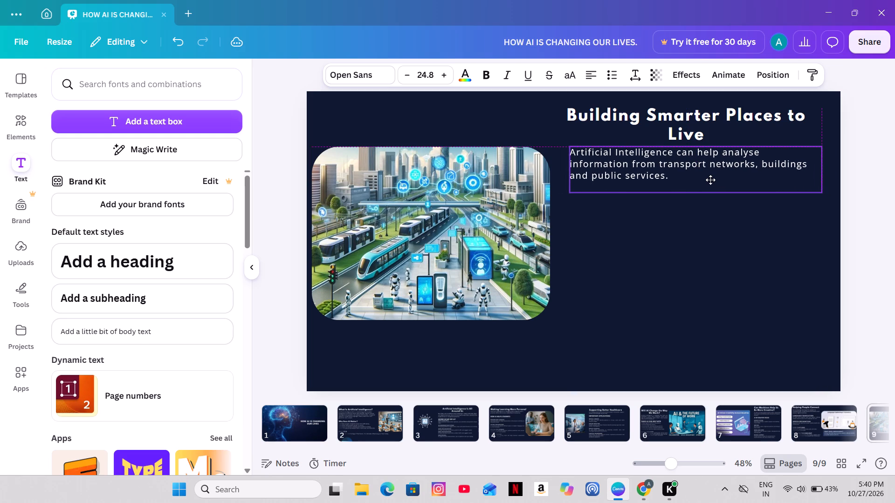
pyautogui.moveTo(710, 180); pyautogui.dragTo(712, 179)
pyautogui.moveTo(712, 179); pyautogui.dragTo(709, 179)
pyautogui.moveTo(709, 179); pyautogui.dragTo(708, 180)
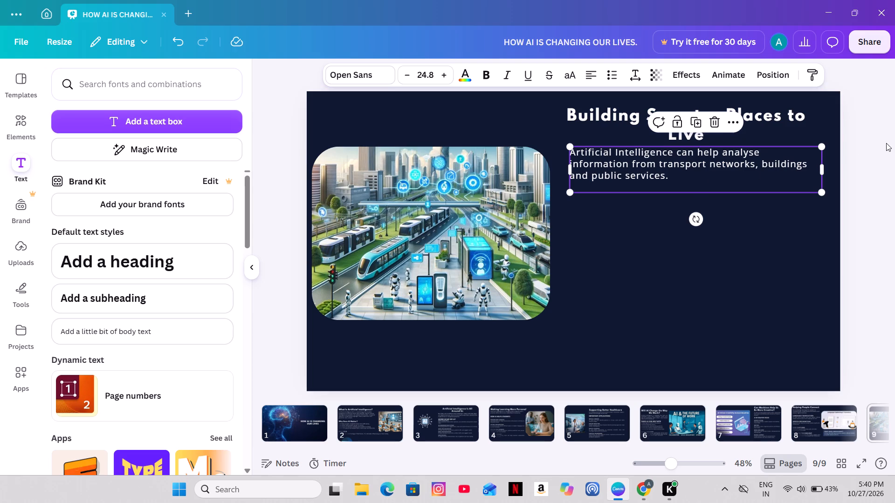
pyautogui.click(886, 143)
# Nudge the introductory paragraph slightly left so its text lines up with the left edge of the heading.
pyautogui.click(782, 177)
pyautogui.press('Left')
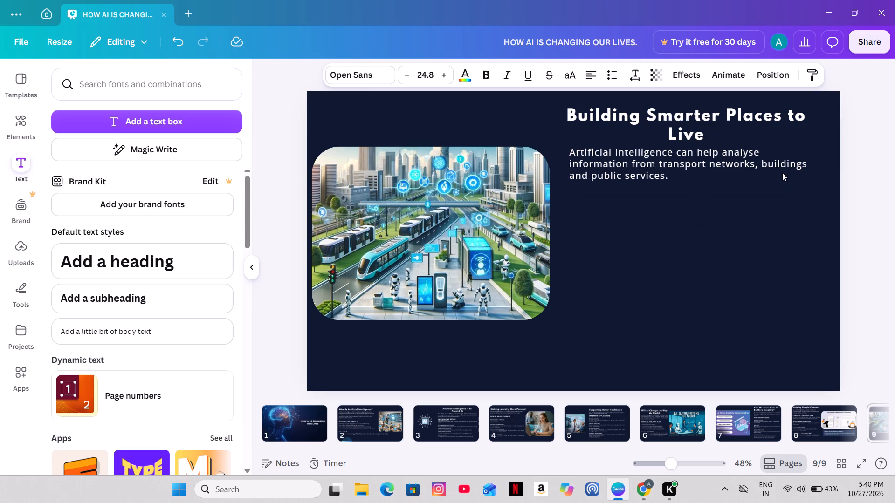
pyautogui.press('Left')
pyautogui.press('Left')
pyautogui.press('Left')
pyautogui.press('Left')
pyautogui.press('Left')
pyautogui.press('Left')
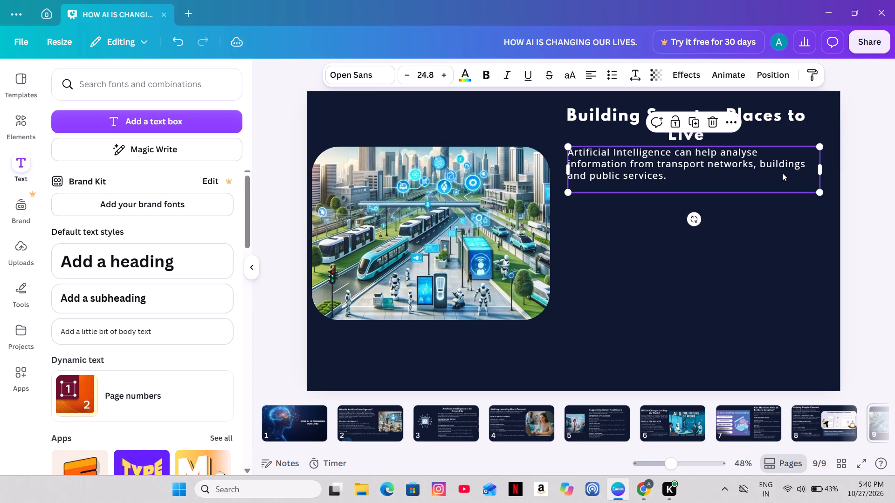
pyautogui.press('Right')
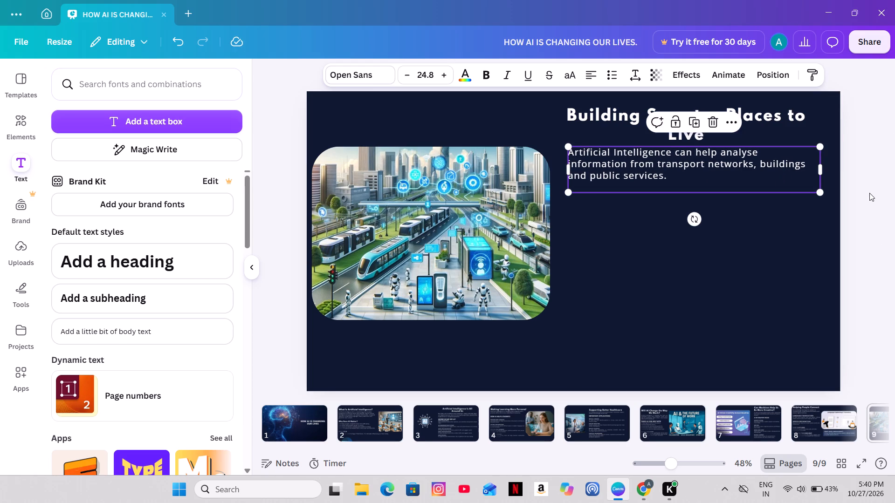
pyautogui.click(869, 192)
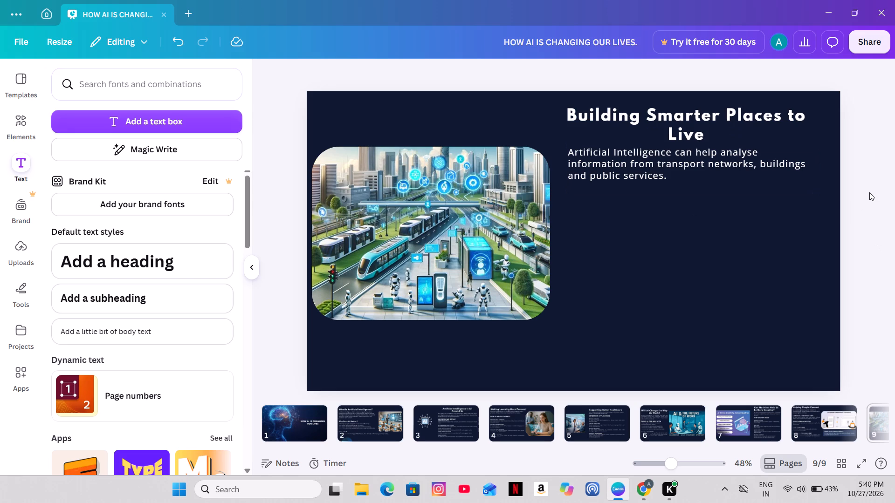
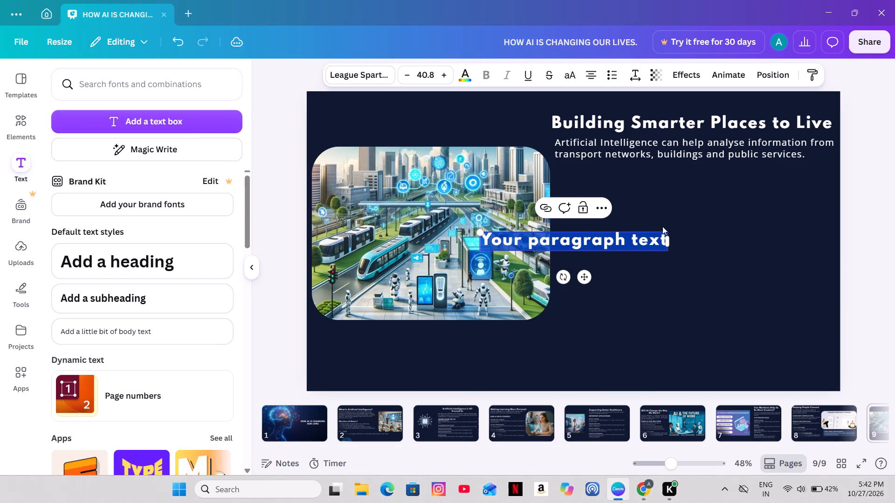
pyautogui.hotkey('ctrl', 'v')
# Format all of the pasted text in bold Open Sans at size 30.8.
pyautogui.hotkey('ctrl', 'a')
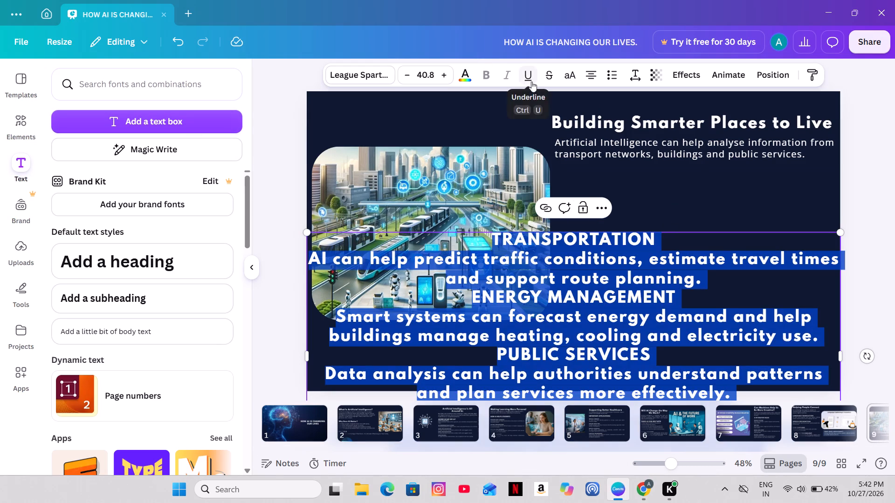
pyautogui.click(346, 70)
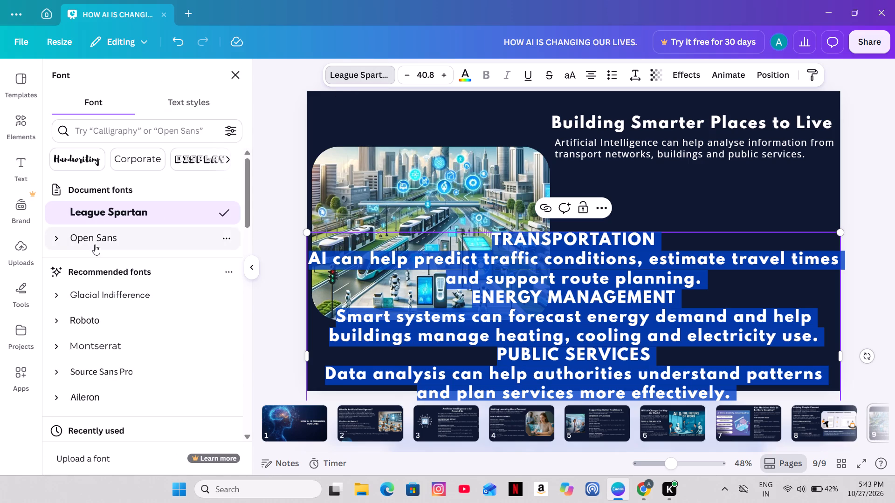
pyautogui.click(120, 238)
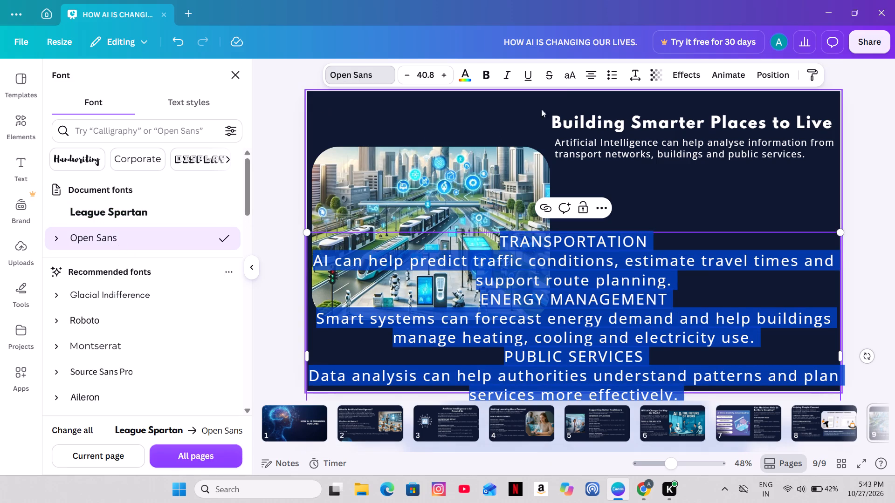
pyautogui.click(488, 81)
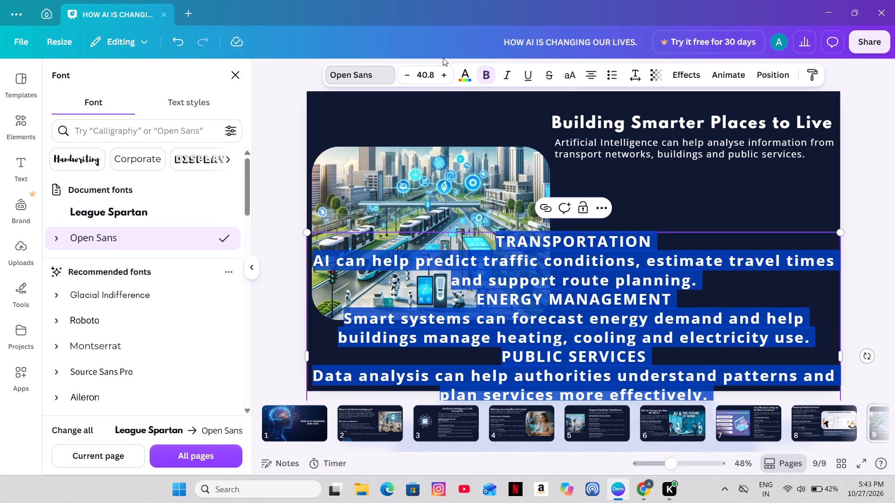
pyautogui.tripleClick(403, 74)
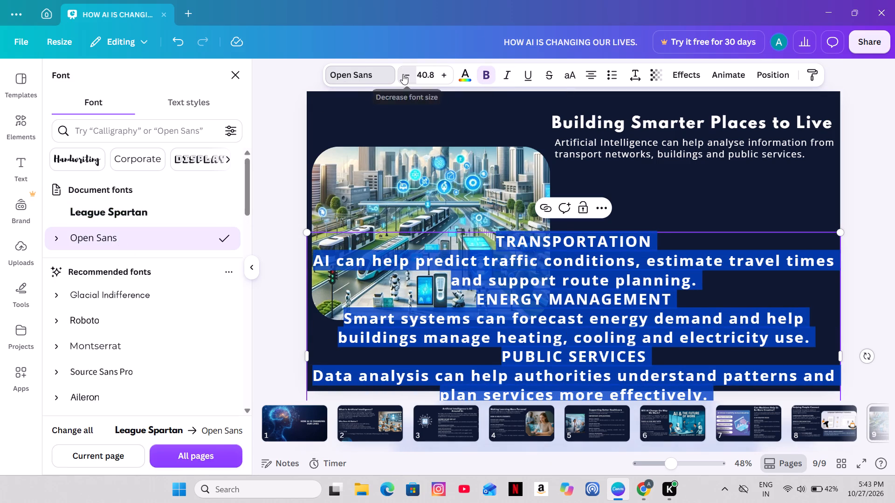
pyautogui.tripleClick(401, 74)
pyautogui.tripleClick(400, 74)
pyautogui.tripleClick(400, 74)
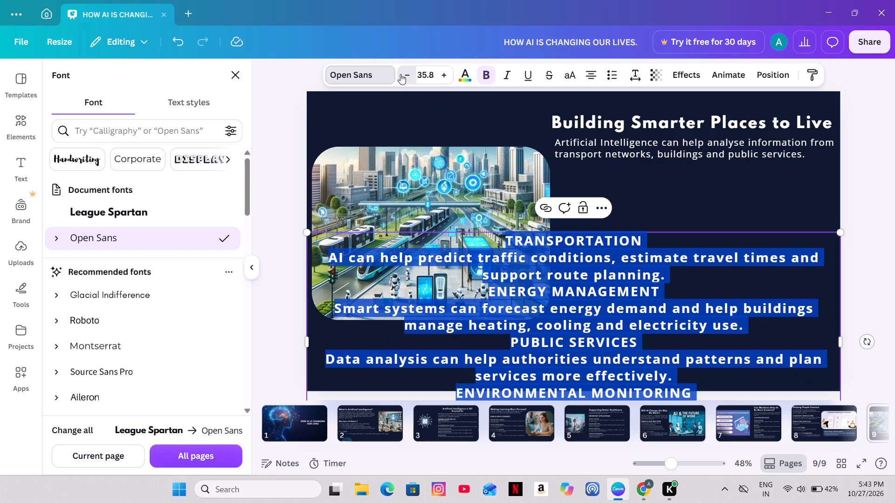
pyautogui.click(400, 74)
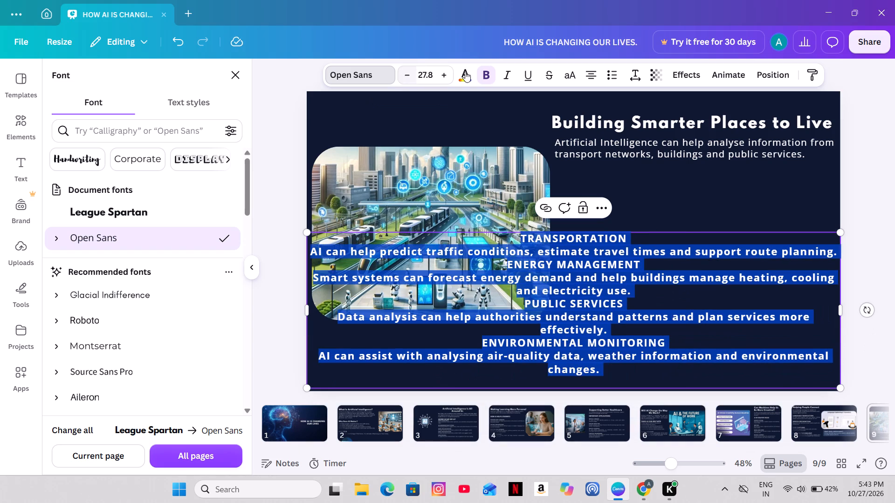
pyautogui.doubleClick(440, 73)
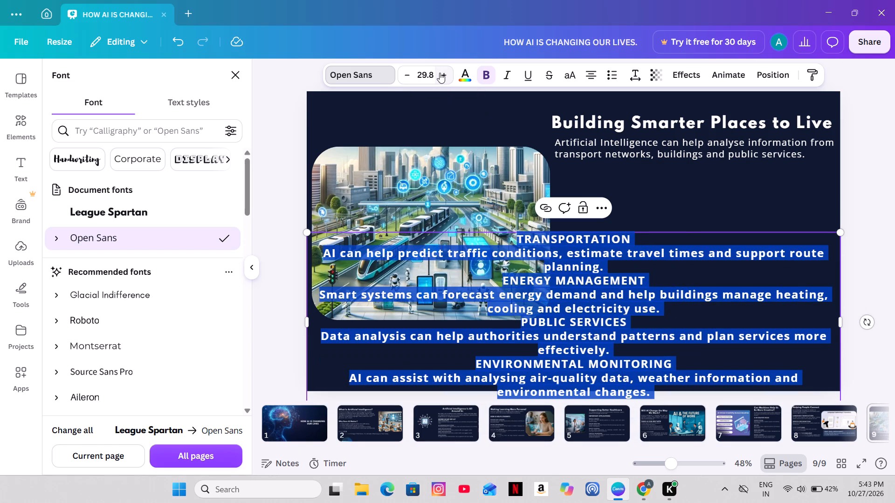
pyautogui.click(440, 73)
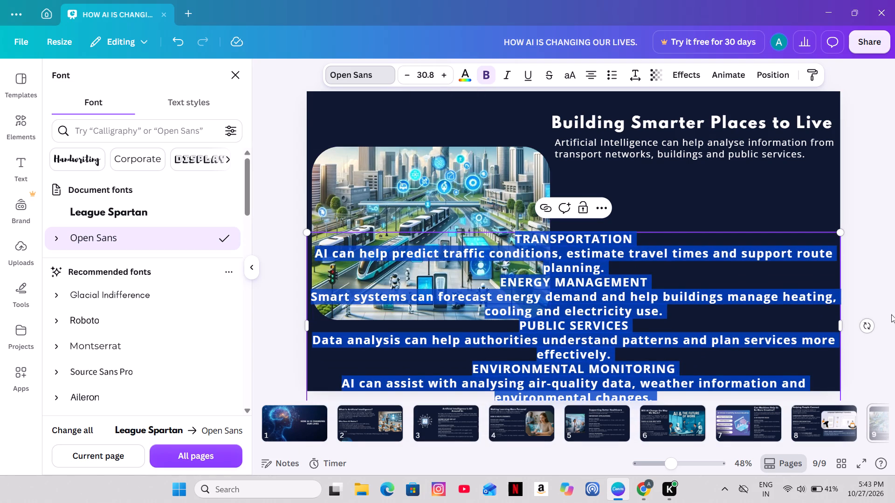
# Narrow the pasted text's box to about half the slide's width and left-align its text.
pyautogui.moveTo(841, 327); pyautogui.dragTo(622, 348)
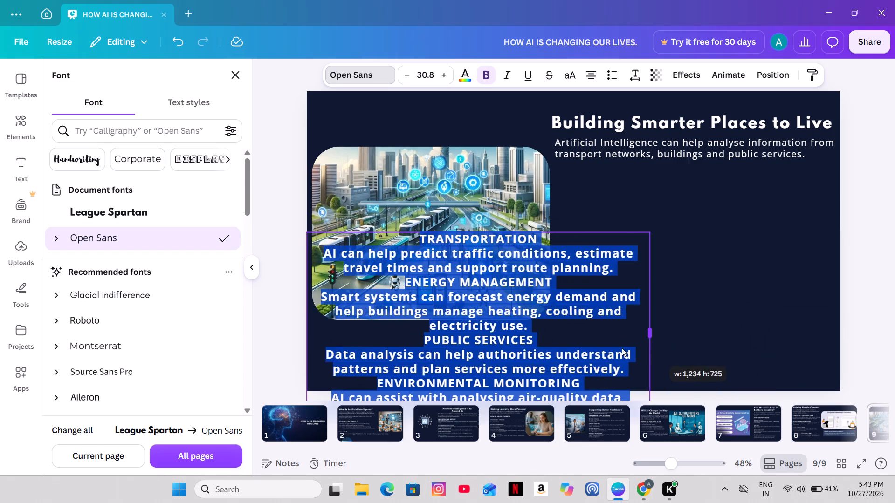
pyautogui.moveTo(622, 348); pyautogui.dragTo(578, 350)
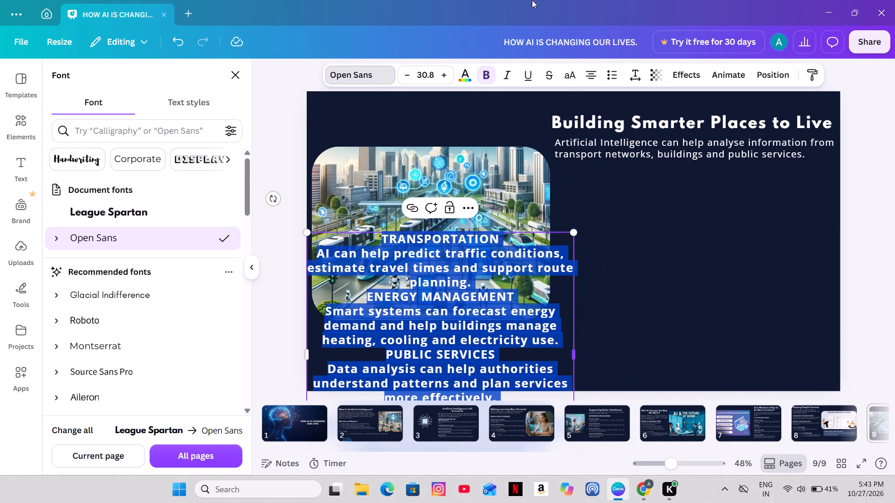
pyautogui.click(590, 73)
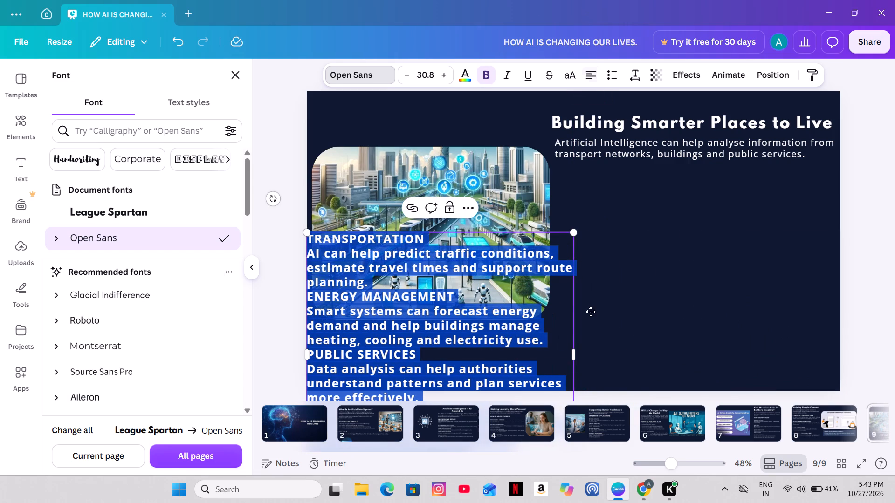
pyautogui.click(860, 229)
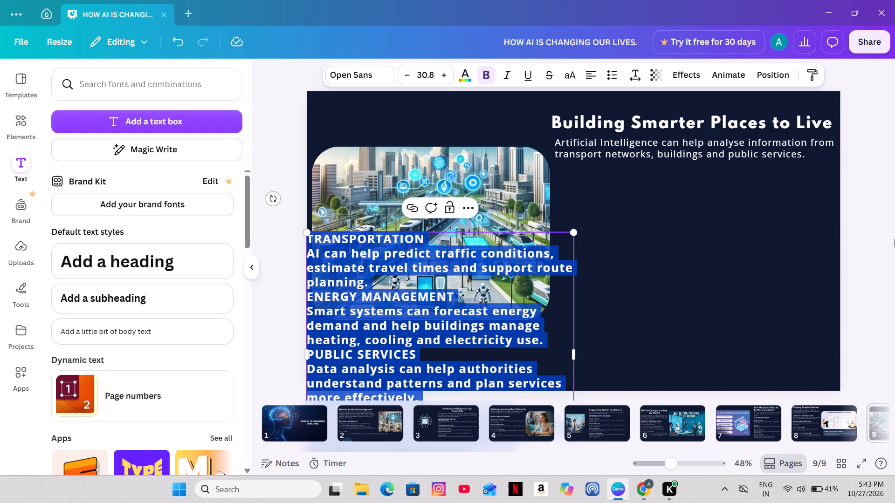
pyautogui.click(894, 239)
# Move the four-section text block beside the city image, directly beneath the introductory paragraph.
pyautogui.moveTo(413, 345); pyautogui.dragTo(686, 277)
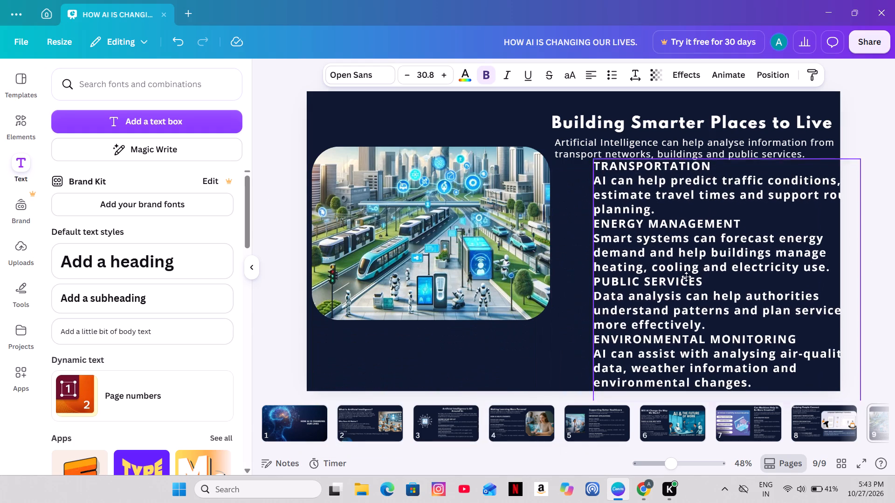
pyautogui.moveTo(686, 277); pyautogui.dragTo(664, 283)
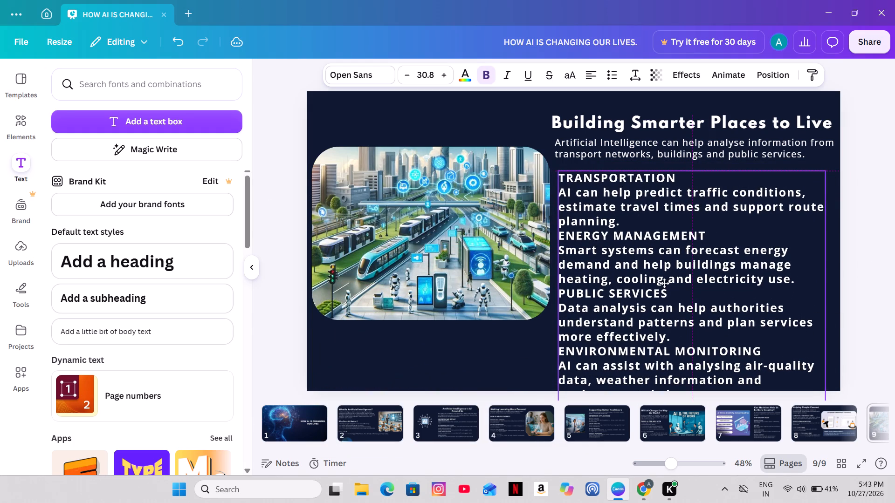
pyautogui.moveTo(664, 283); pyautogui.dragTo(663, 279)
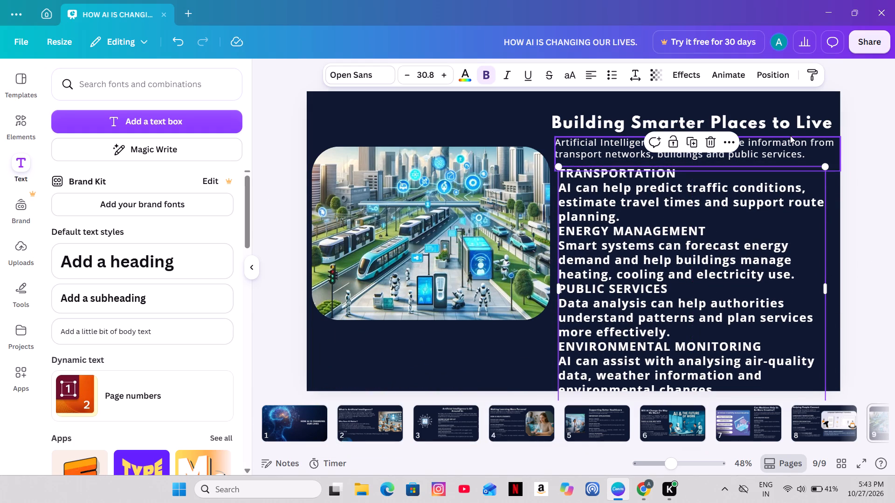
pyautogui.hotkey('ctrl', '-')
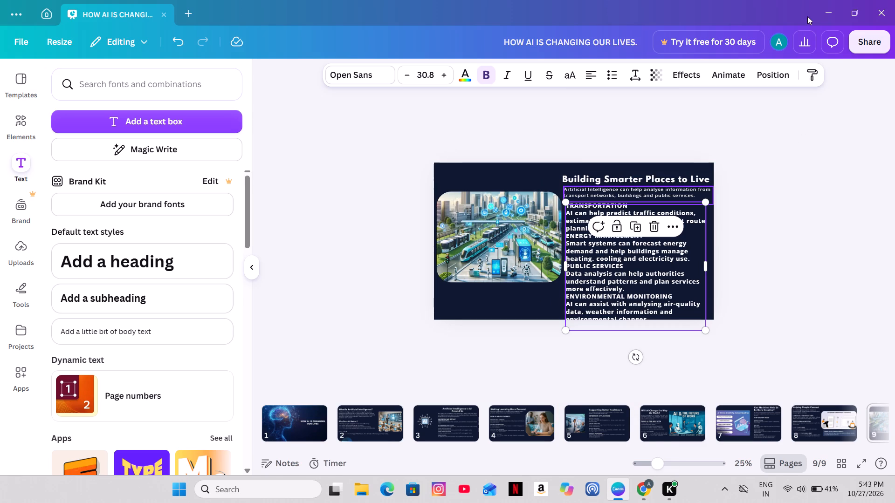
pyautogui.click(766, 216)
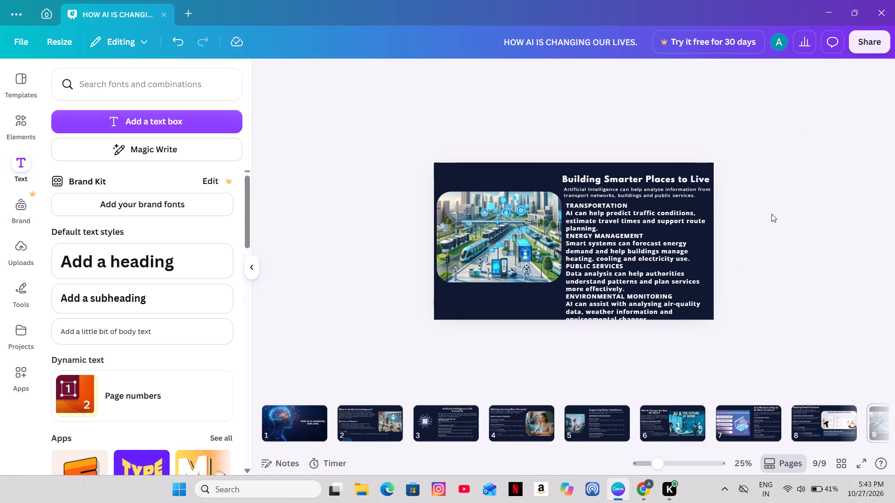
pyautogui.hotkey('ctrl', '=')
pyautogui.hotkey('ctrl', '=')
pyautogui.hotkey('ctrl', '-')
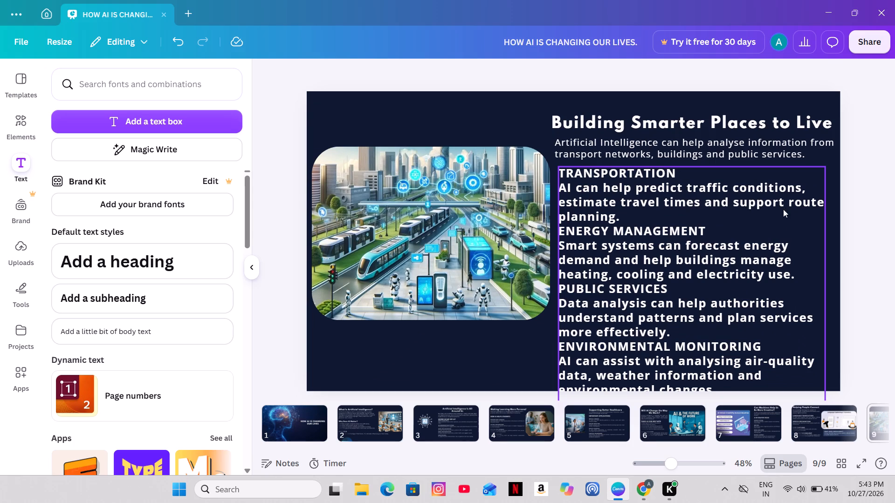
# Set the description under the TRANSPORTATION heading to size 24.8 and remove its bold formatting.
pyautogui.doubleClick(634, 219)
pyautogui.moveTo(630, 218); pyautogui.dragTo(608, 206)
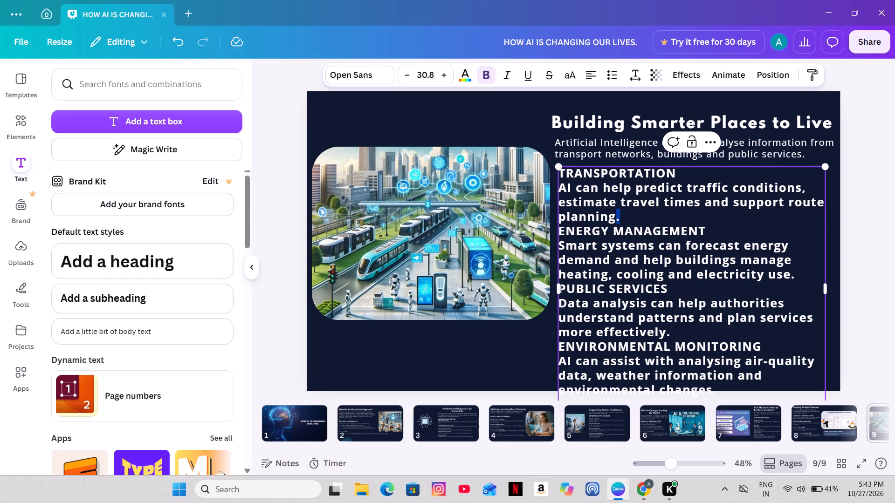
pyautogui.moveTo(608, 206); pyautogui.dragTo(570, 186)
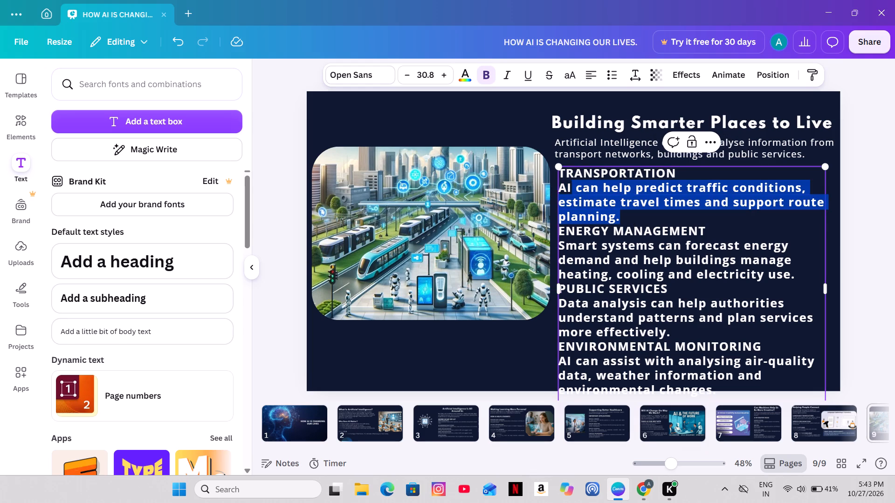
pyautogui.moveTo(570, 186); pyautogui.dragTo(557, 187)
pyautogui.tripleClick(408, 76)
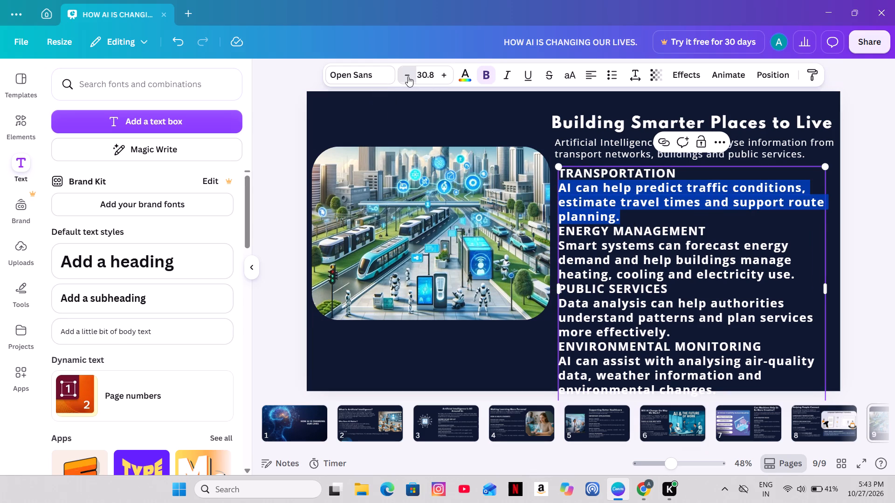
pyautogui.tripleClick(408, 76)
pyautogui.click(408, 76)
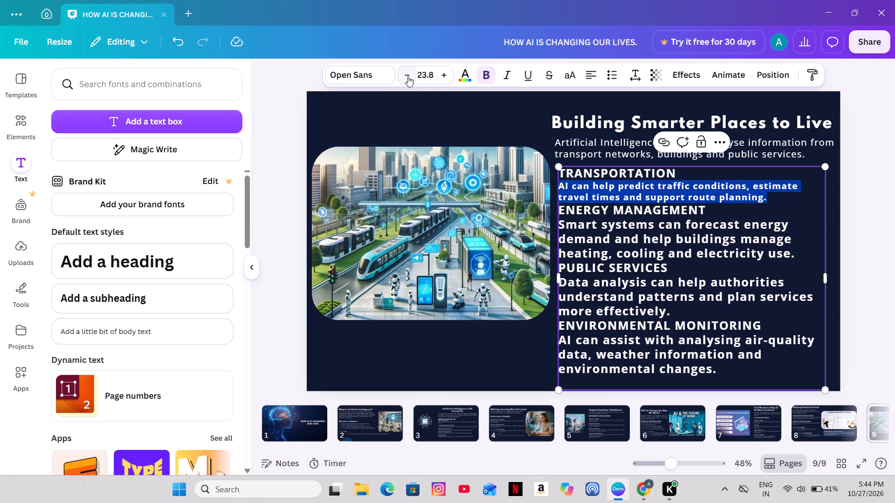
pyautogui.click(450, 75)
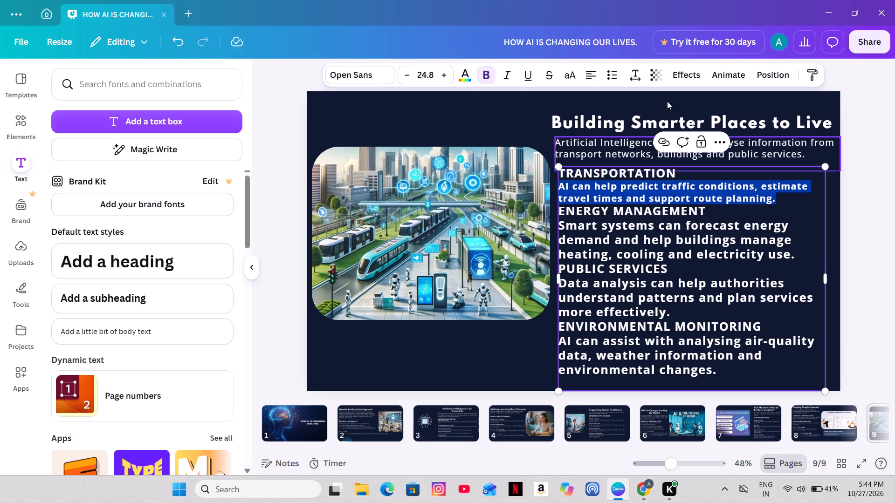
pyautogui.click(493, 79)
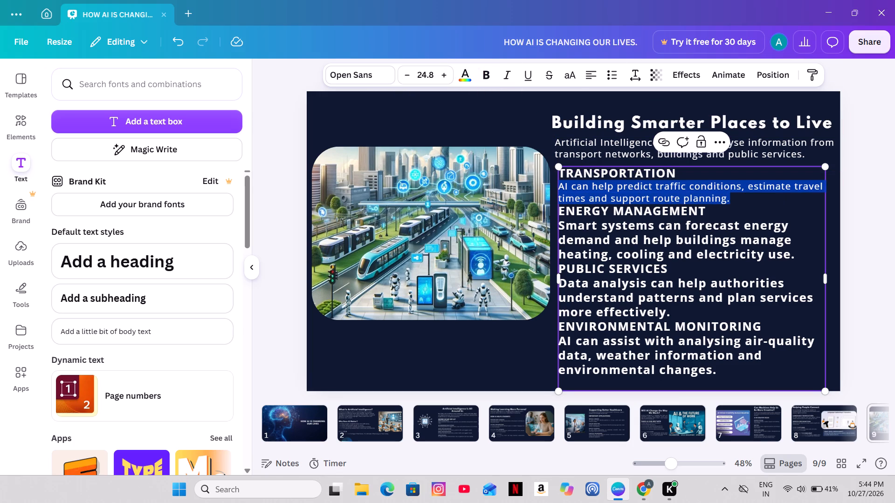
# Set the description under the ENERGY MANAGEMENT heading to size 24.8 and remove its bold formatting.
pyautogui.moveTo(809, 256); pyautogui.dragTo(557, 227)
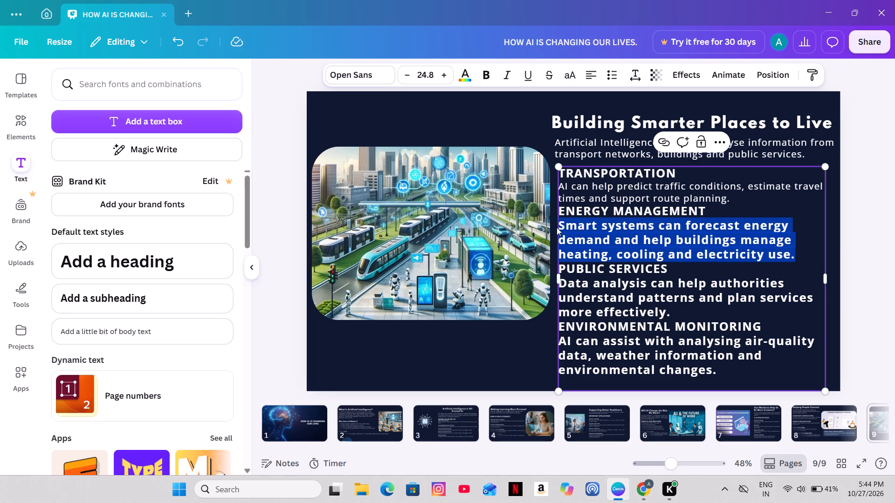
pyautogui.moveTo(557, 227); pyautogui.dragTo(551, 229)
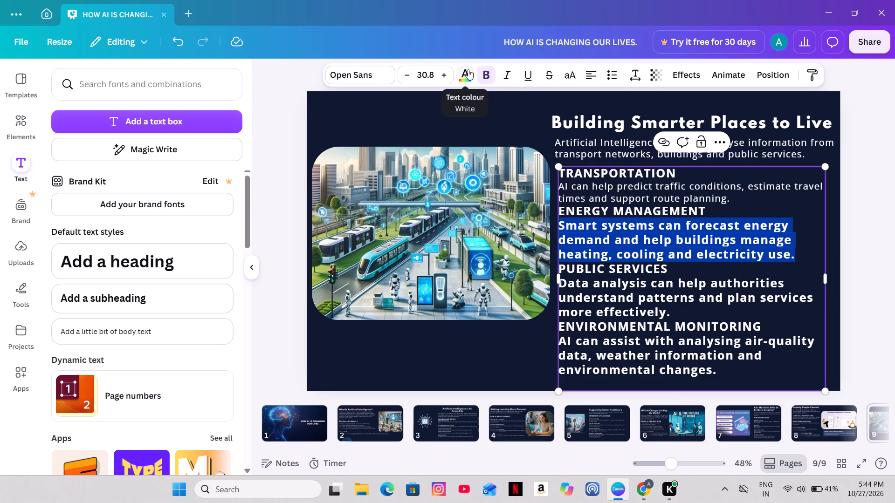
pyautogui.click(481, 73)
pyautogui.tripleClick(403, 77)
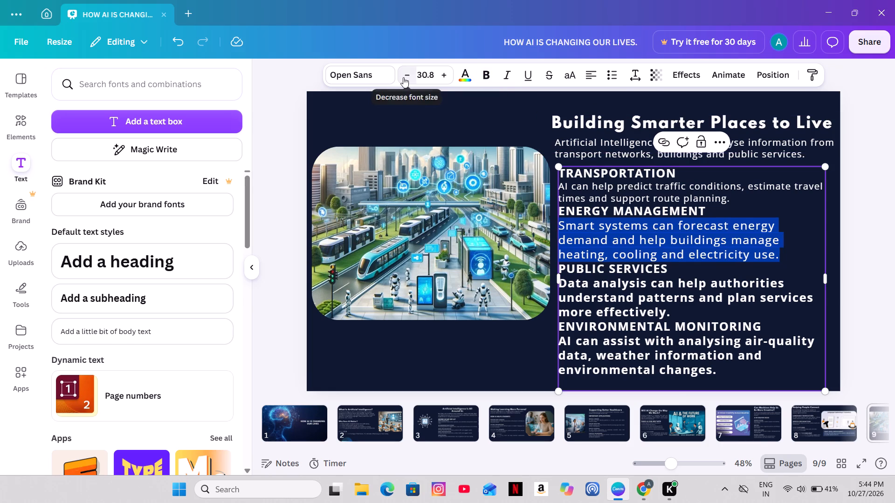
pyautogui.tripleClick(403, 77)
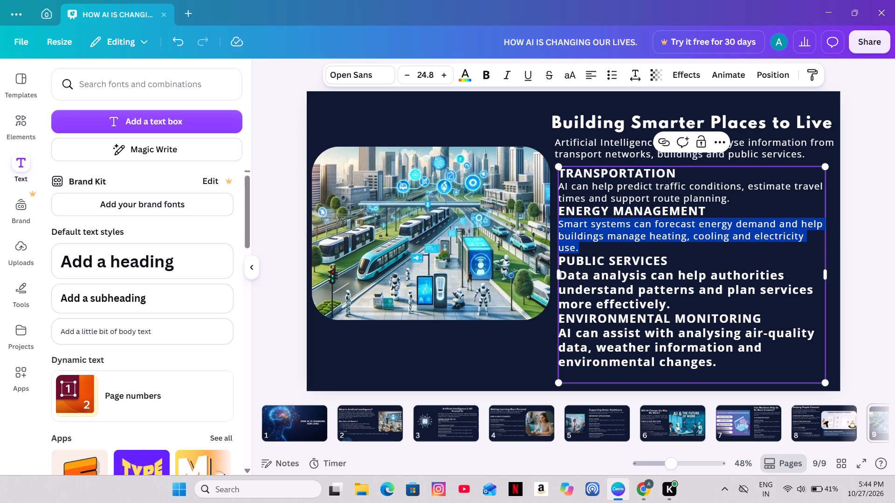
pyautogui.click(877, 255)
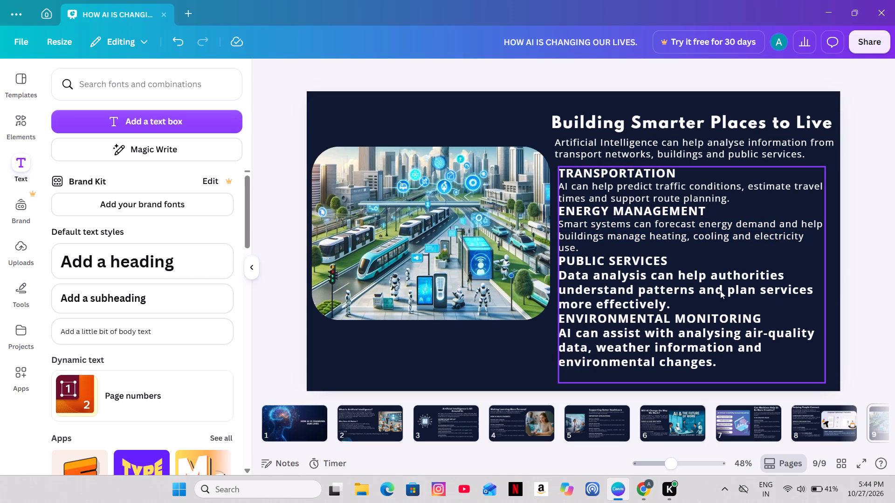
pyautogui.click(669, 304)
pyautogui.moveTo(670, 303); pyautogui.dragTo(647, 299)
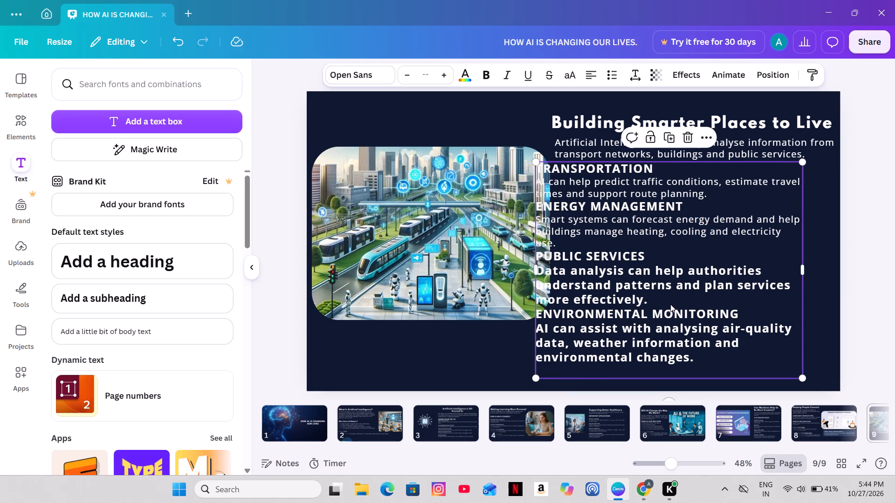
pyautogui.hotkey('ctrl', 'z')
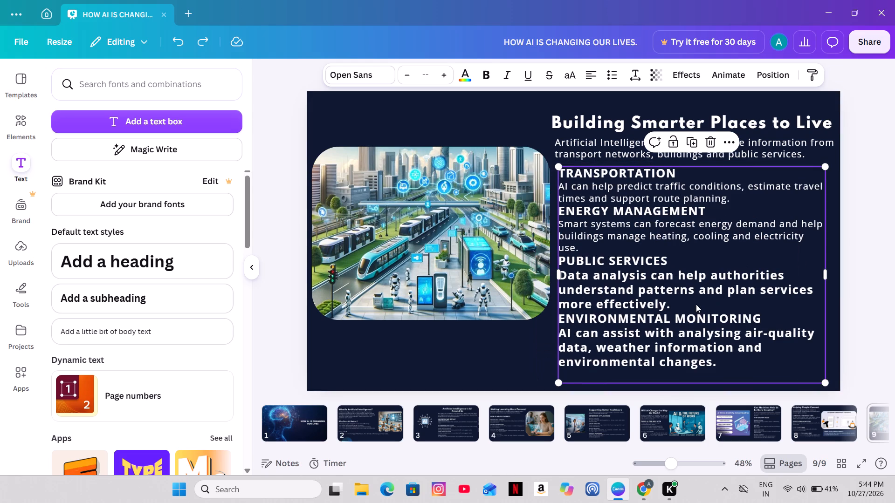
# Reduce the description under the PUBLIC SERVICES heading to size 24.8.
pyautogui.doubleClick(683, 305)
pyautogui.click(679, 302)
pyautogui.moveTo(679, 301); pyautogui.dragTo(557, 274)
pyautogui.doubleClick(487, 73)
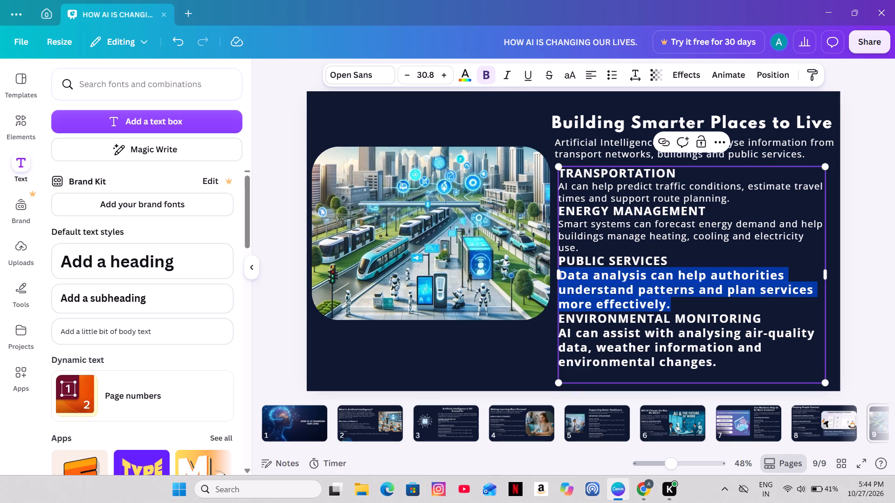
pyautogui.tripleClick(404, 76)
pyautogui.doubleClick(404, 76)
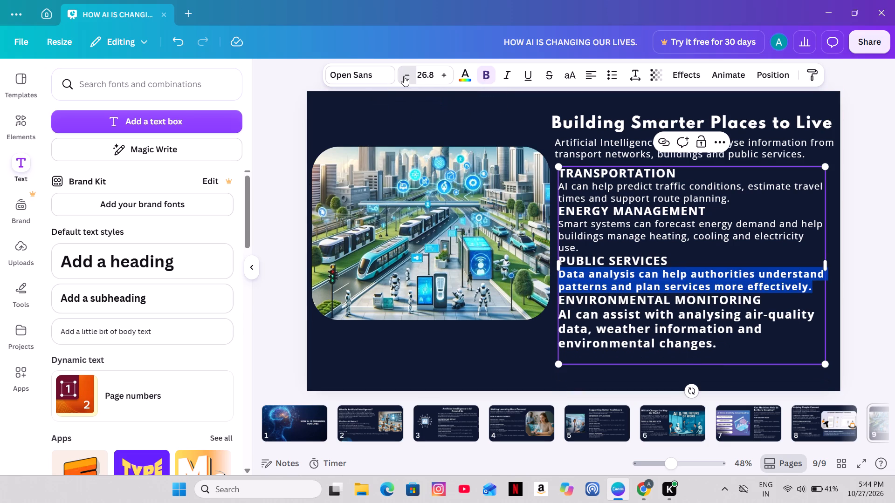
pyautogui.click(404, 76)
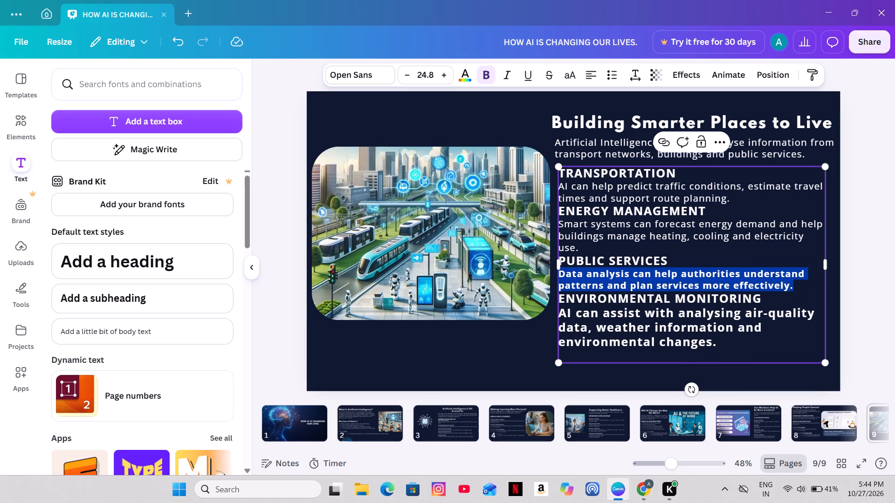
# Set the description under the ENVIRONMENTAL MONITORING heading to size 24.8 and remove its bold formatting.
pyautogui.moveTo(716, 342); pyautogui.dragTo(552, 319)
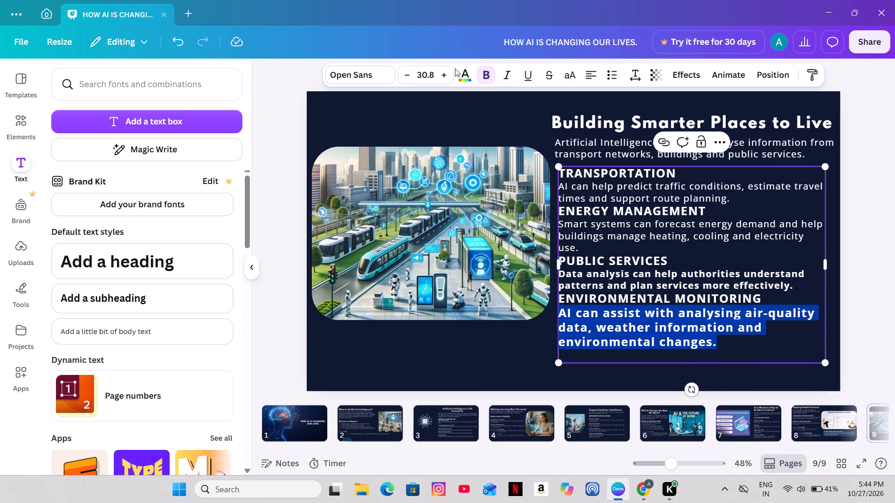
pyautogui.click(491, 77)
pyautogui.tripleClick(404, 79)
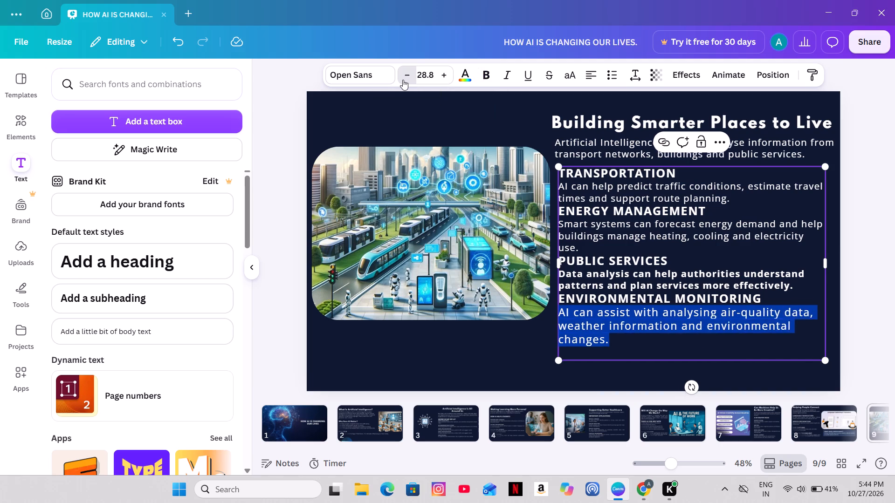
pyautogui.tripleClick(403, 80)
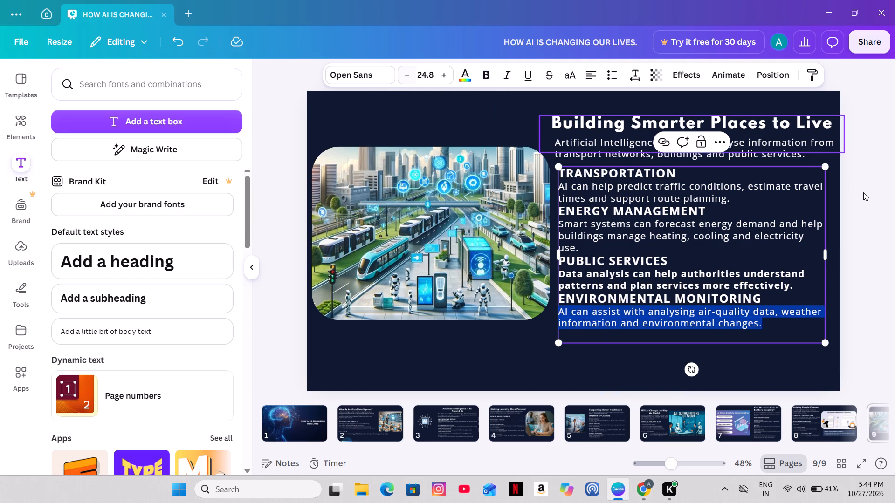
# Insert a blank line after the TRANSPORTATION description and another after the ENERGY MANAGEMENT description.
pyautogui.click(735, 200)
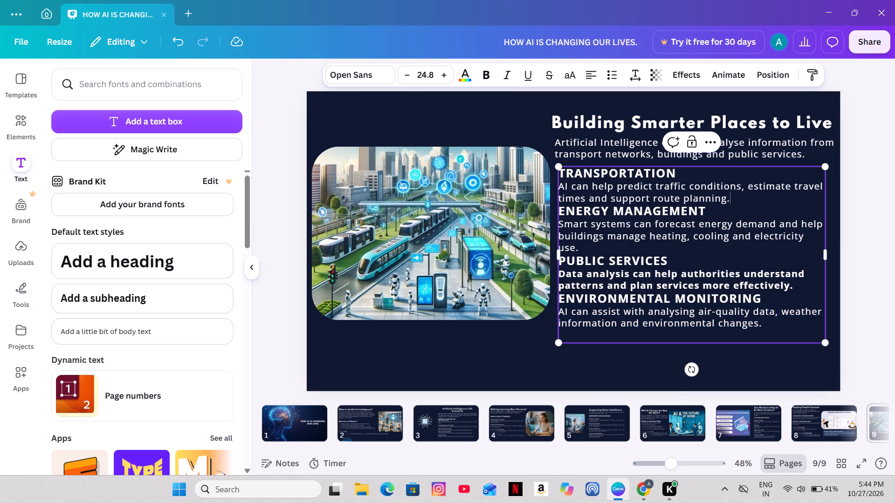
pyautogui.hotkey('shift', 'Return')
pyautogui.click(585, 261)
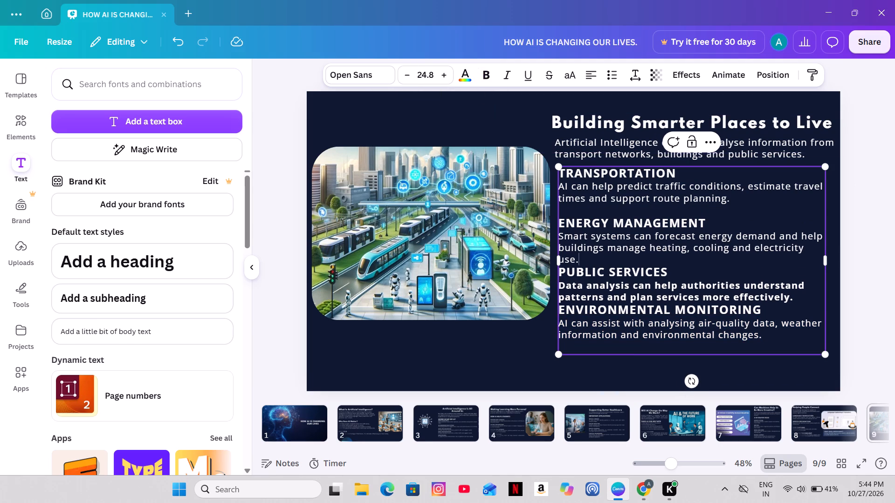
pyautogui.hotkey('shift', 'Return')
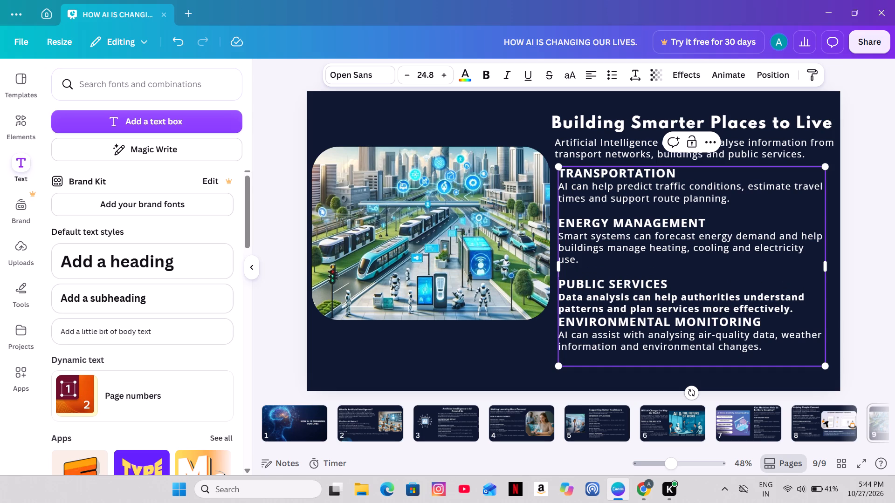
# Remove the bold formatting from the description under the PUBLIC SERVICES heading.
pyautogui.moveTo(795, 309); pyautogui.dragTo(747, 306)
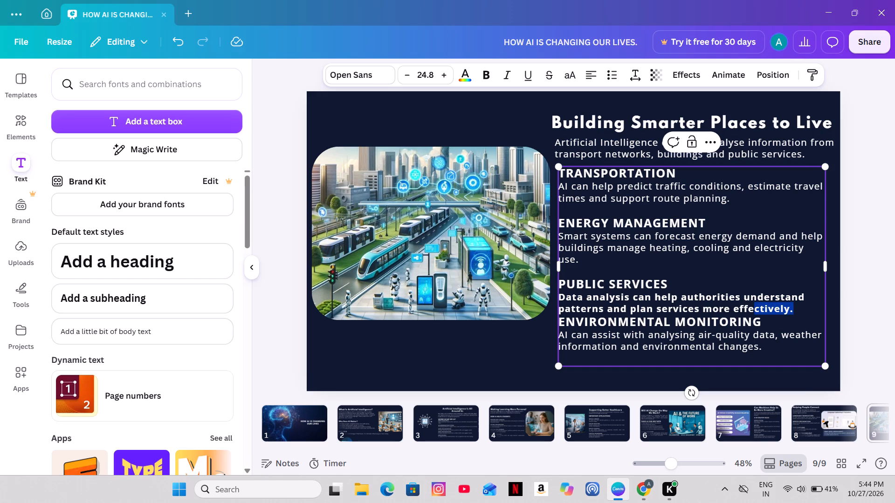
pyautogui.moveTo(747, 306); pyautogui.dragTo(574, 300)
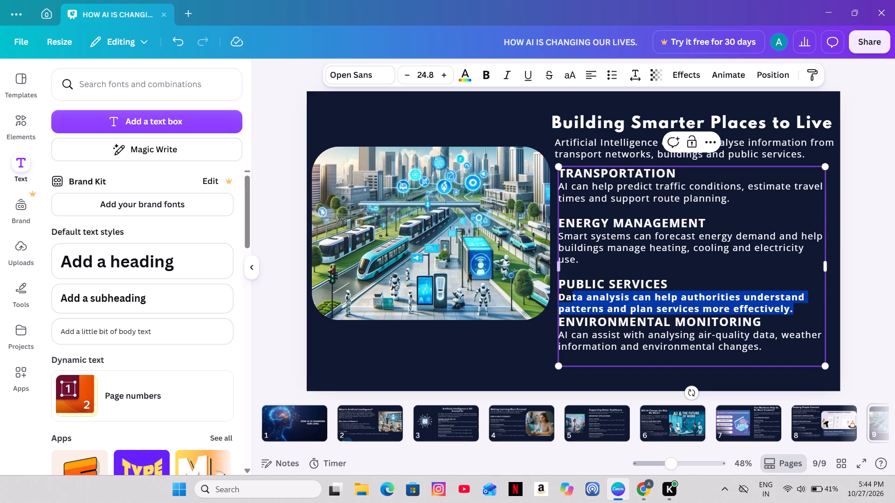
pyautogui.moveTo(574, 300); pyautogui.dragTo(555, 299)
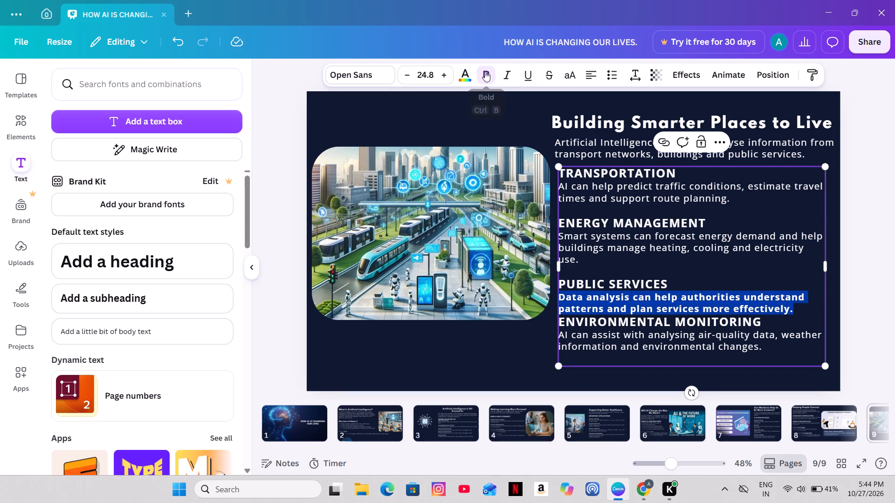
pyautogui.click(485, 71)
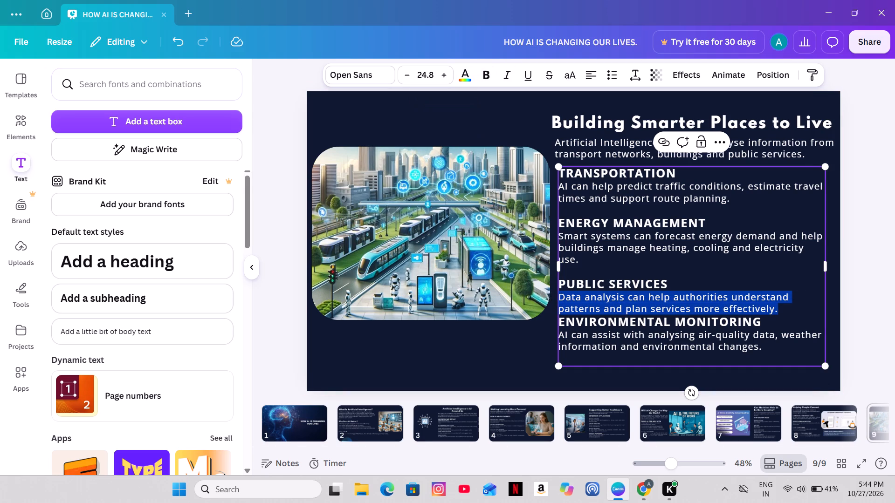
# Insert a blank line between the PUBLIC SERVICES description and the ENVIRONMENTAL MONITORING heading.
pyautogui.click(783, 309)
pyautogui.hotkey('shift', 'Return')
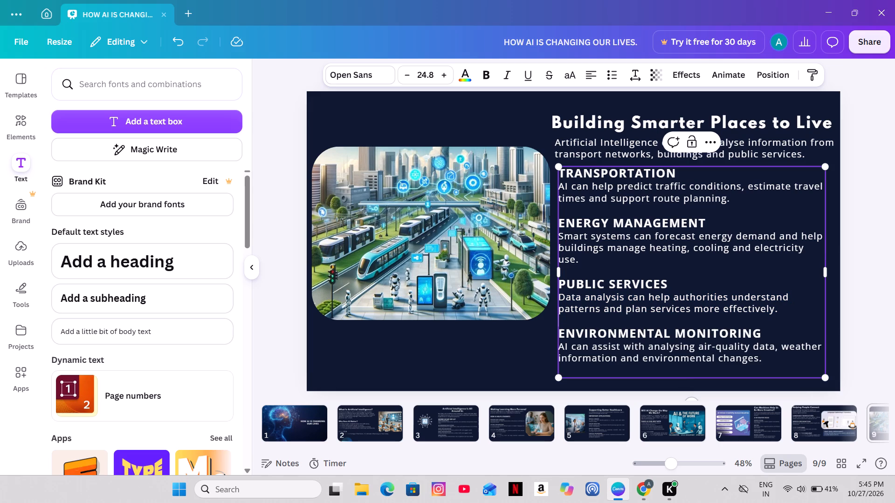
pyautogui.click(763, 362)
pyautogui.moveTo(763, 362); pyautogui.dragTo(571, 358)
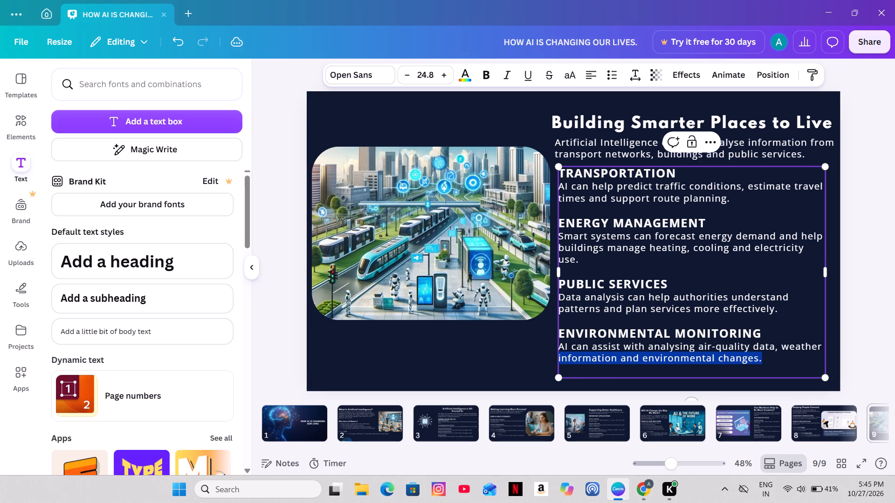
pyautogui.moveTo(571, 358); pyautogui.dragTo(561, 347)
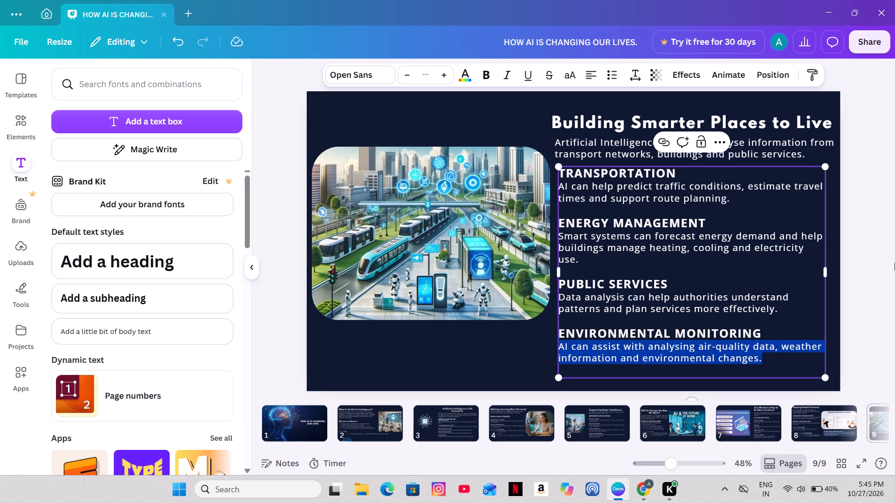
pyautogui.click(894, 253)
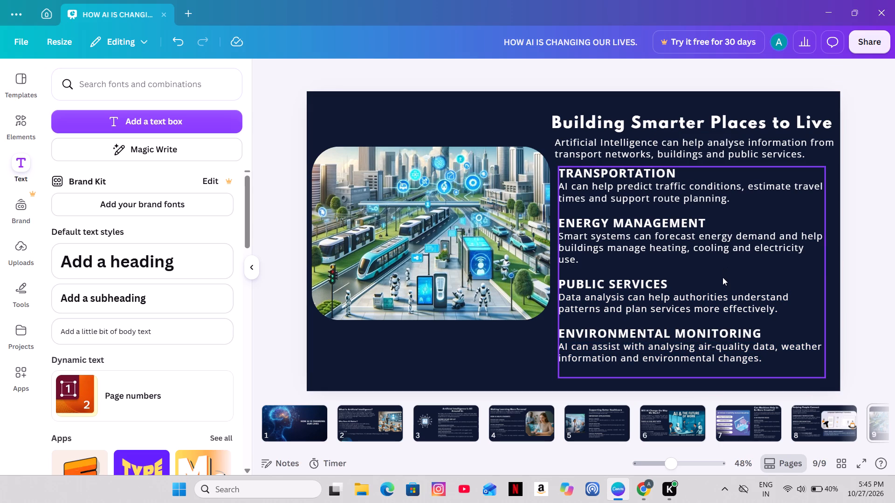
# Nudge the four-section text block slightly left and down to leave a gap beneath the introductory paragraph.
pyautogui.click(723, 277)
pyautogui.press('Left')
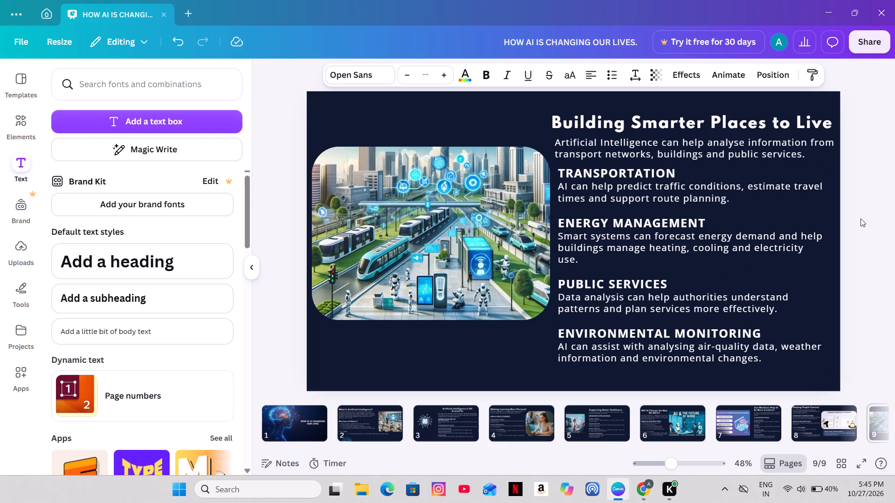
pyautogui.press('Left')
pyautogui.press('Left')
pyautogui.press('Left')
pyautogui.press('Left')
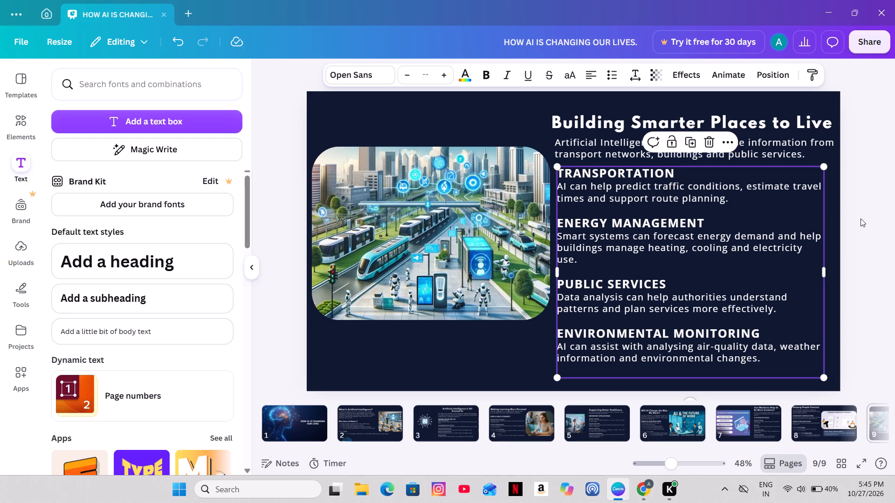
pyautogui.press('Down')
pyautogui.press('Down')
pyautogui.press('Down')
pyautogui.press('Down')
pyautogui.press('Down')
pyautogui.press('Down')
pyautogui.press('Down')
pyautogui.press('Down')
pyautogui.press('Down')
pyautogui.press('Down')
pyautogui.press('Down')
pyautogui.press('Down')
pyautogui.press('Down')
pyautogui.press('Down')
pyautogui.press('Down')
pyautogui.press('Down')
pyautogui.press('Down')
pyautogui.press('Down')
pyautogui.press('Down')
pyautogui.press('Down')
pyautogui.press('Down')
pyautogui.press('Down')
pyautogui.press('Down')
pyautogui.press('Down')
pyautogui.press('Down')
pyautogui.press('Down')
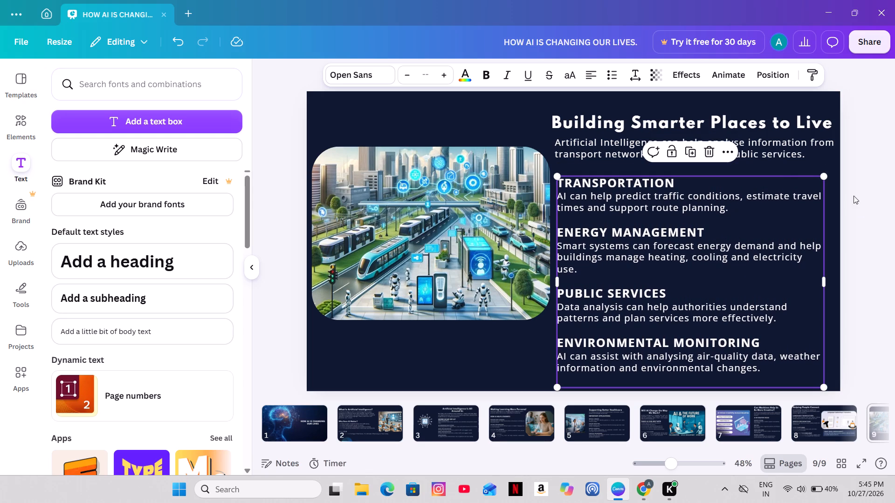
pyautogui.click(874, 208)
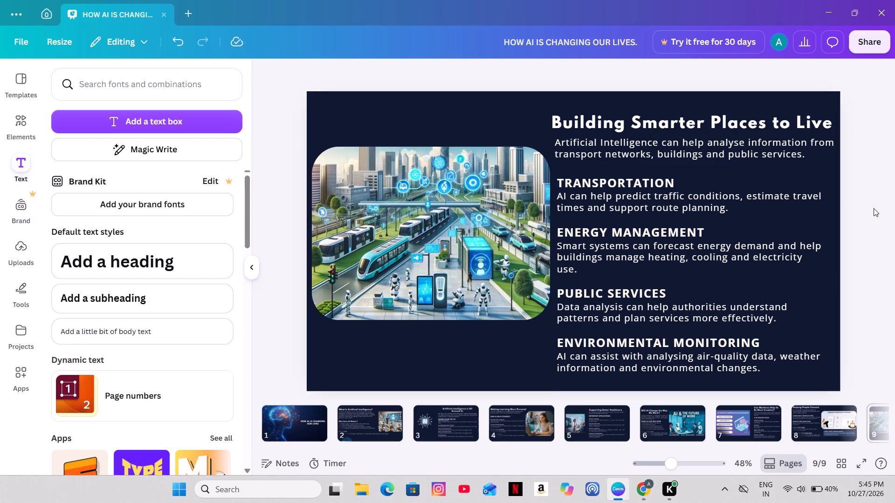
# Move the city image so that it sits flush against the slide's left edge.
pyautogui.click(409, 229)
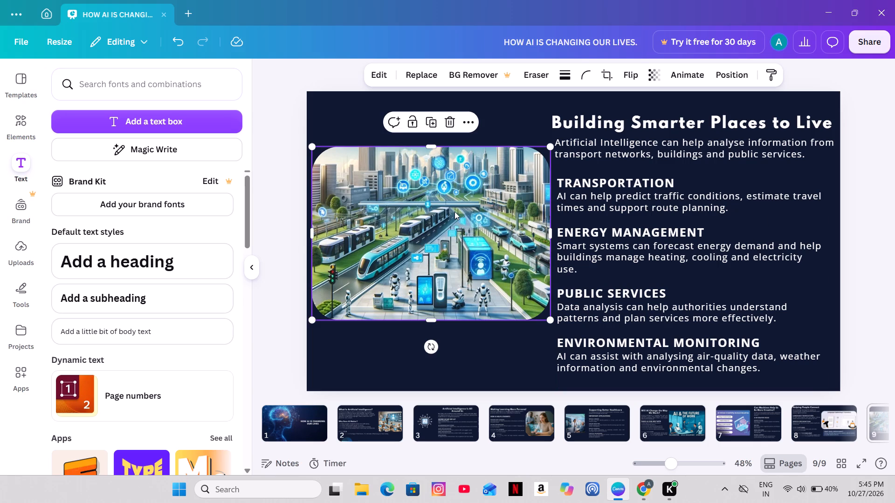
pyautogui.click(454, 211)
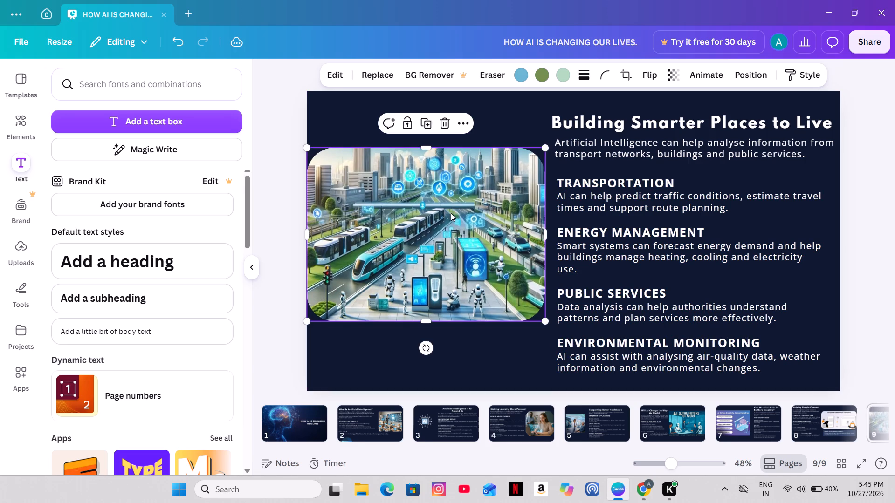
pyautogui.click(871, 221)
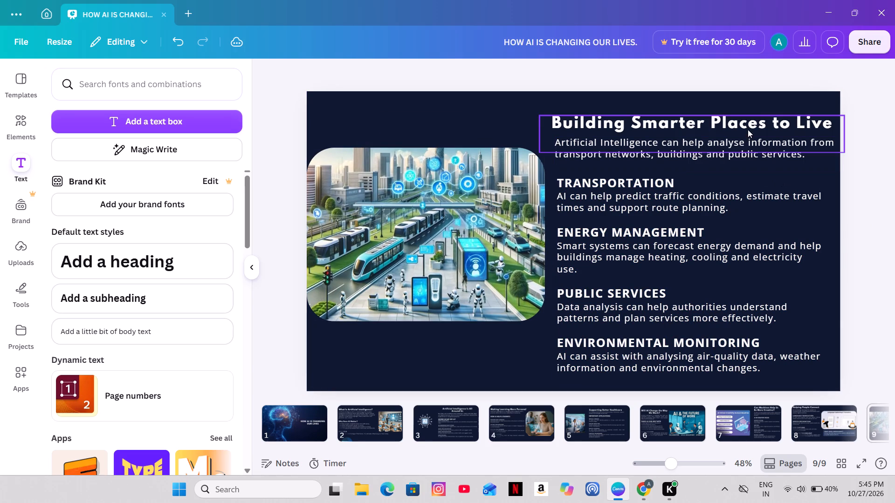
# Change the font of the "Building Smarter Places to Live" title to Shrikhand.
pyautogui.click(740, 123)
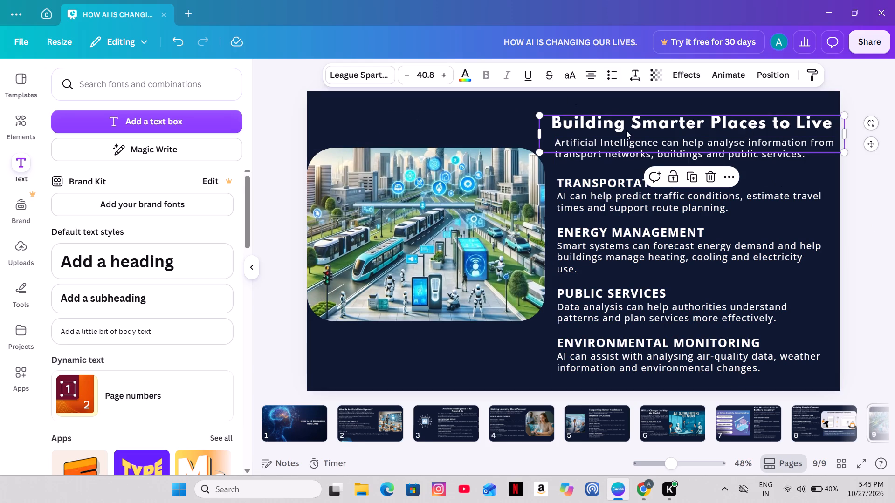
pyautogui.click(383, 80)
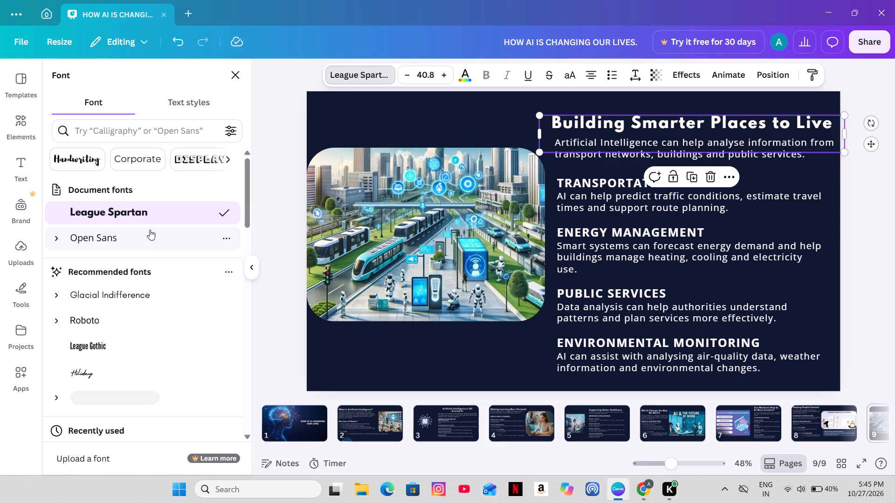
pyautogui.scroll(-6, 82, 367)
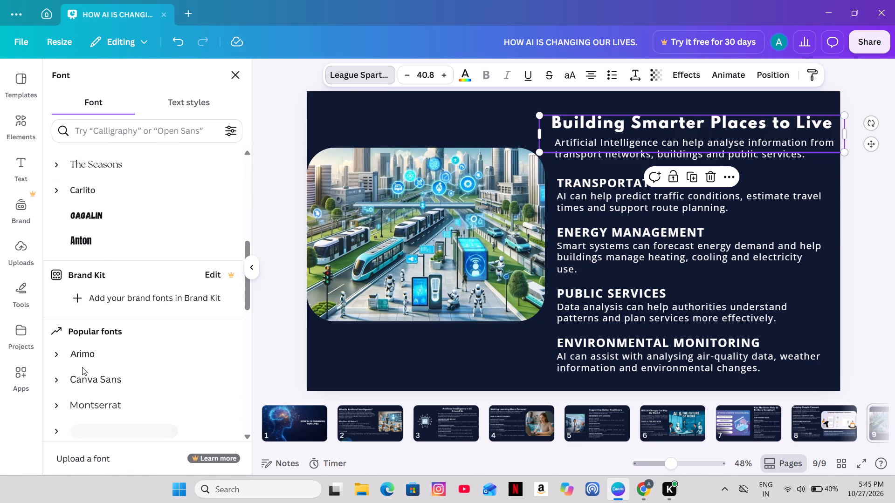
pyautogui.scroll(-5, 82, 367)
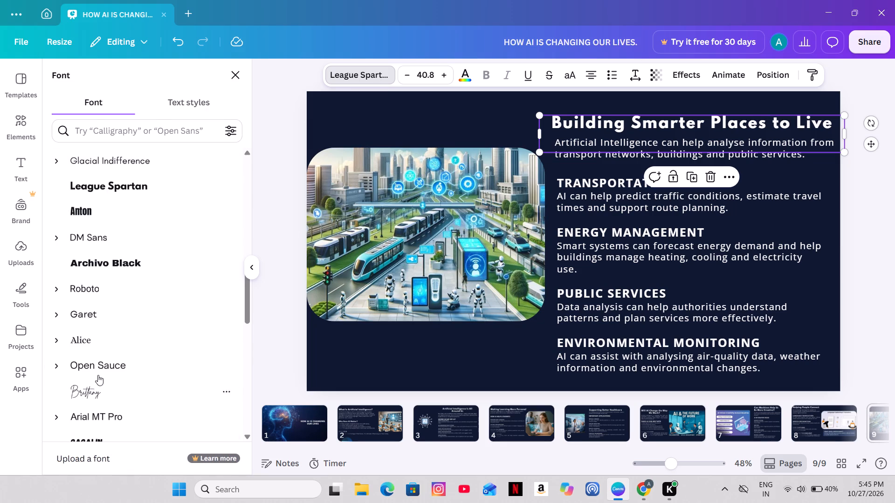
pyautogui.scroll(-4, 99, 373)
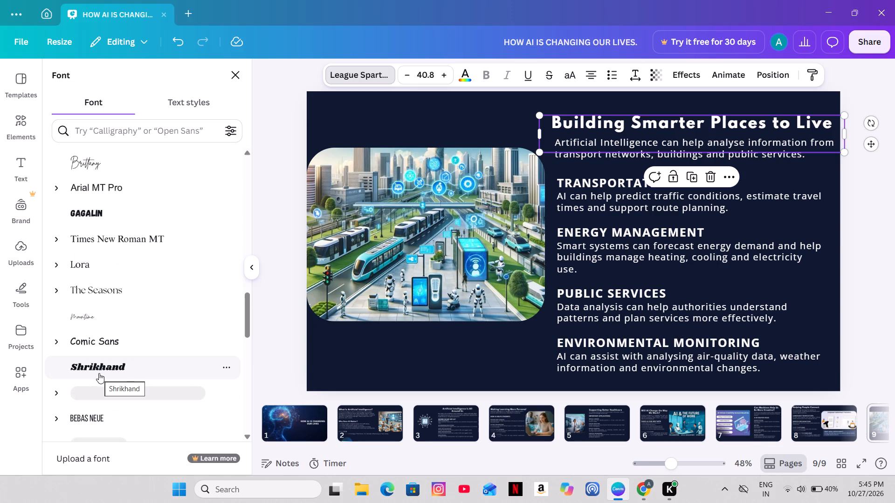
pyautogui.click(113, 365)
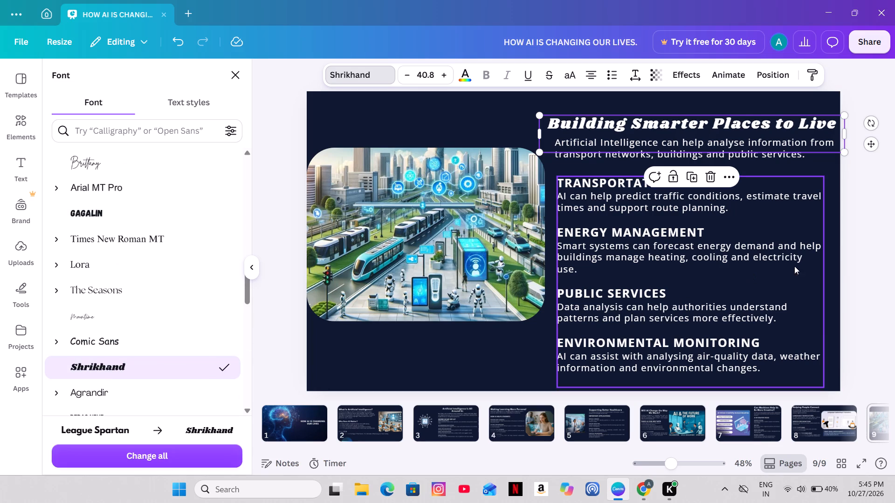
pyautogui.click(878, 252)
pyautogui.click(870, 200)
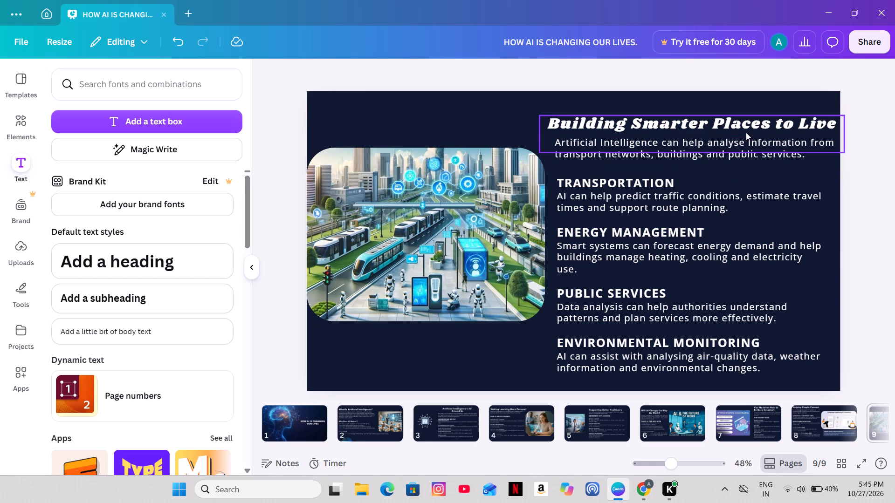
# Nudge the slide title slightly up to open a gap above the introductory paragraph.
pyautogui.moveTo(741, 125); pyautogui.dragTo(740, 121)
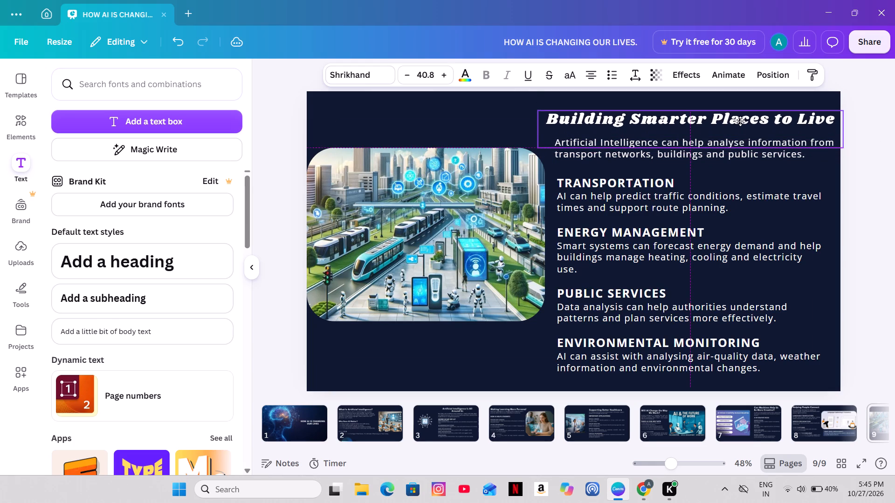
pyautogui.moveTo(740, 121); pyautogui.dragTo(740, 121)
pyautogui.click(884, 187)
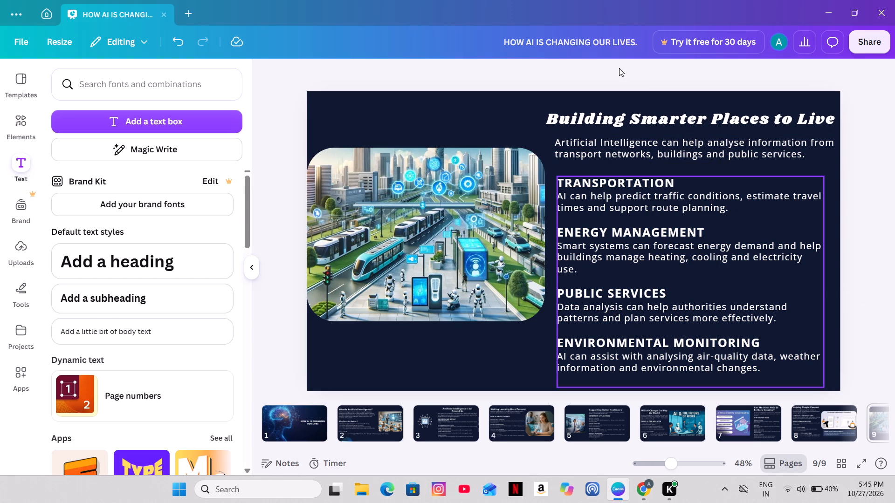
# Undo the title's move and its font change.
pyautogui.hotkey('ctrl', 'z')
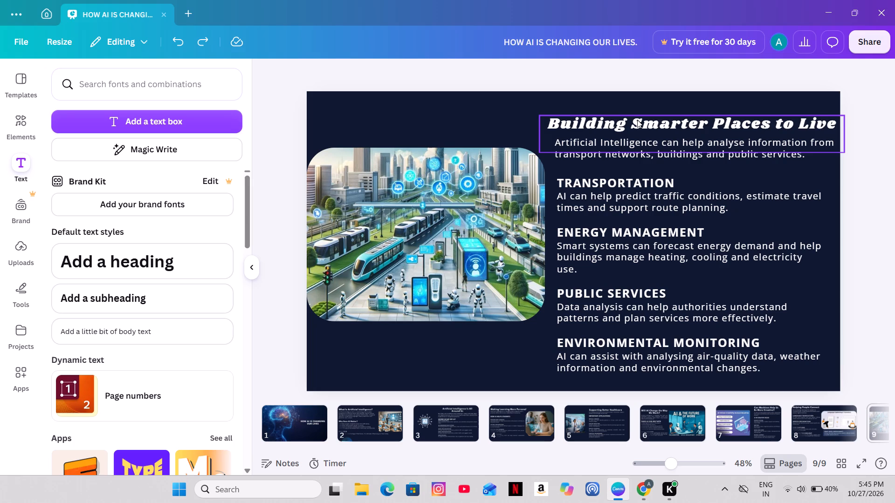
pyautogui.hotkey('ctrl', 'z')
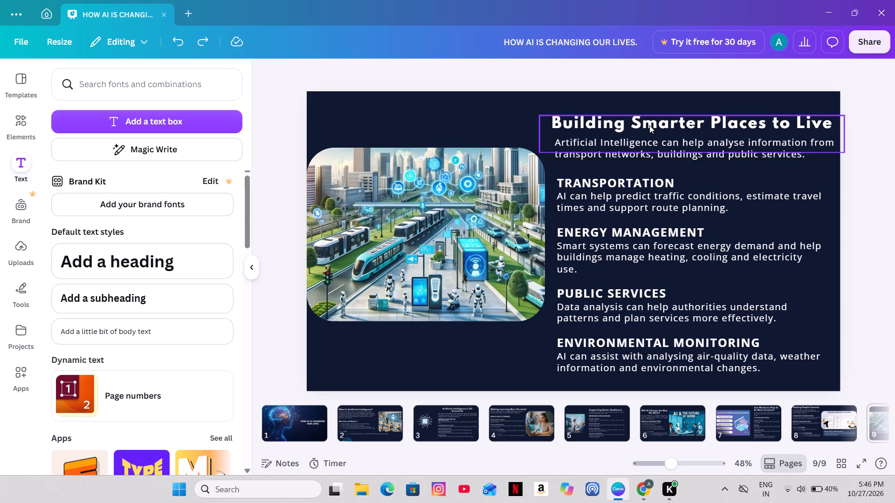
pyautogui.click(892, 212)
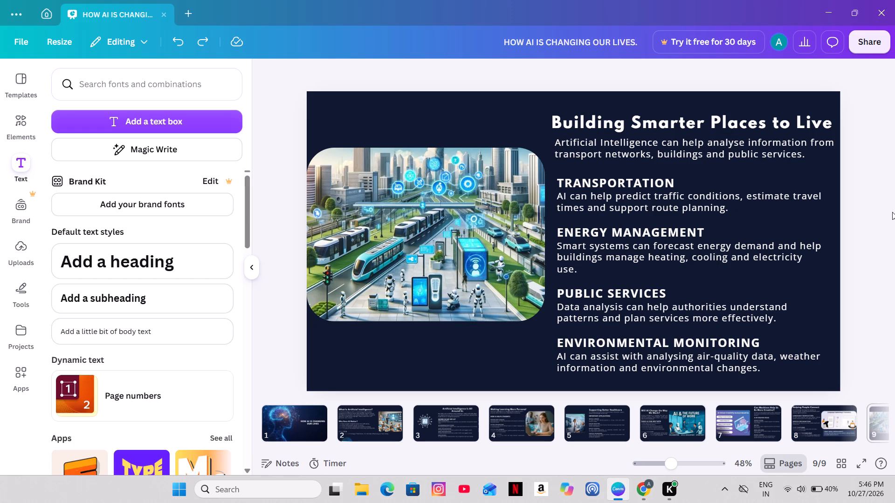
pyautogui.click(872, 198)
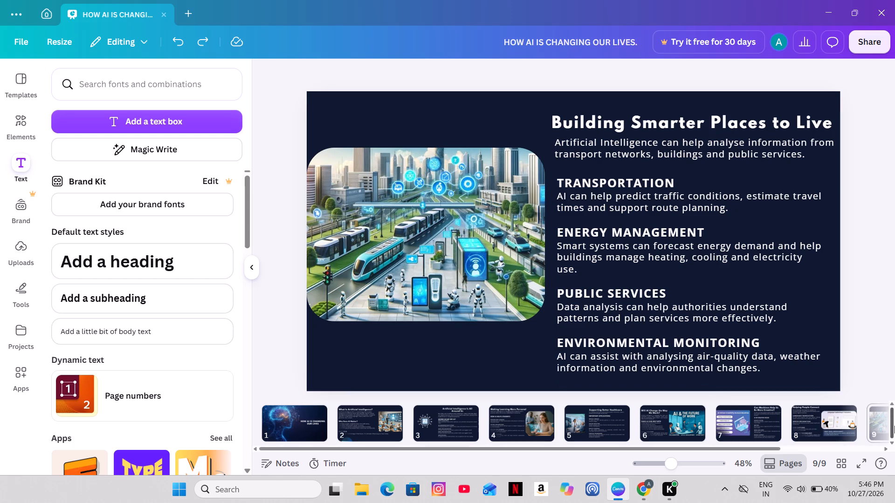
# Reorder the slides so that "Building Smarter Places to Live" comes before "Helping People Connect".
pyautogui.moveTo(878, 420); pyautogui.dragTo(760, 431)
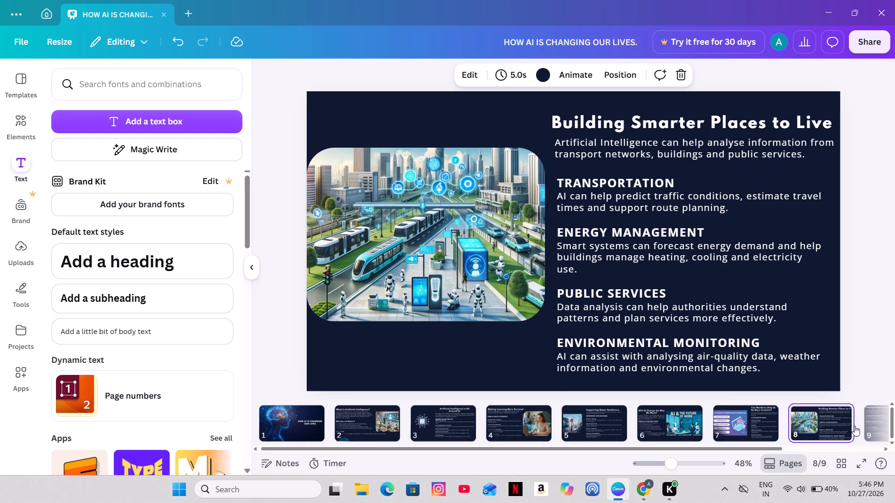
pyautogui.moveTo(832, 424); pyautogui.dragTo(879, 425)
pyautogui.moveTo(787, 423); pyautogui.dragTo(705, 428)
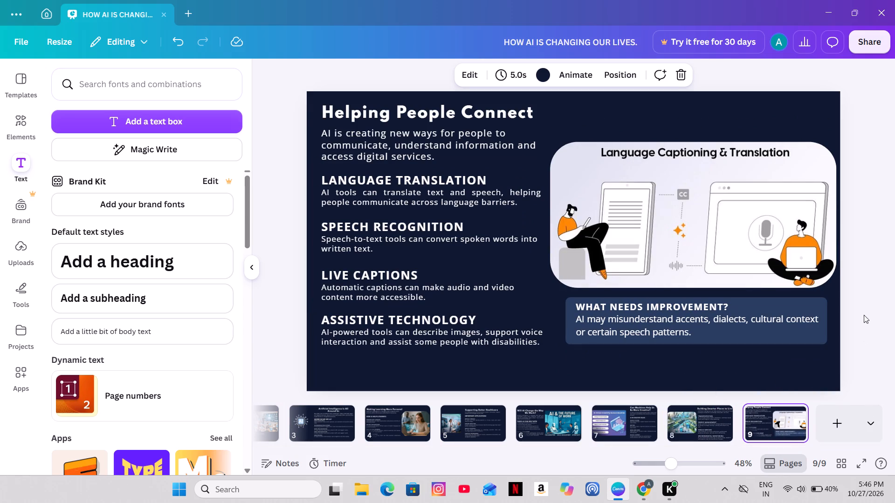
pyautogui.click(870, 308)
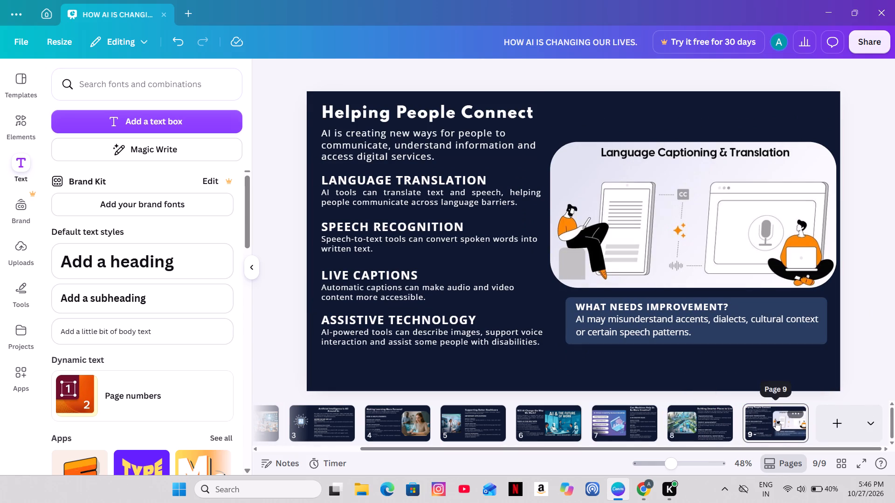
# On the "Helping People Connect" slide, nudge the title, introduction and four section text boxes down together.
pyautogui.click(776, 421)
pyautogui.click(428, 340)
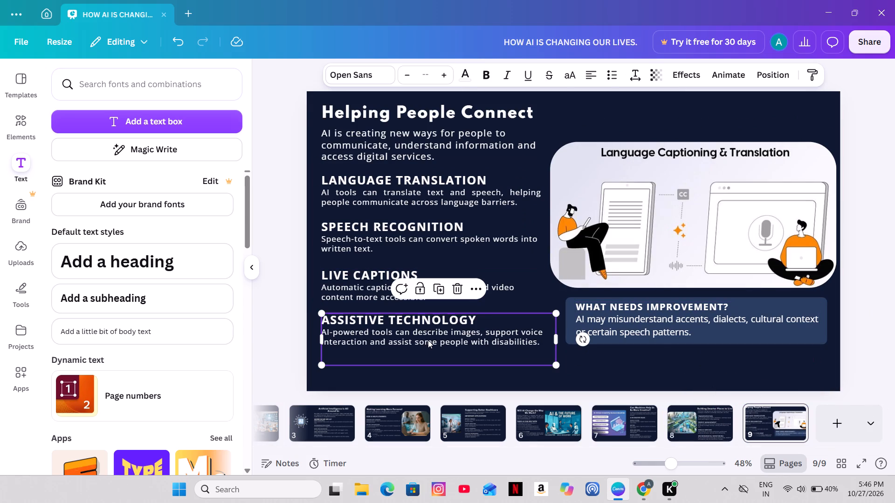
pyautogui.keyDown('shift'); pyautogui.click(365, 294); pyautogui.keyUp('shift')
pyautogui.keyDown('shift'); pyautogui.click(351, 232); pyautogui.keyUp('shift')
pyautogui.keyDown('shift'); pyautogui.click(347, 182); pyautogui.keyUp('shift')
pyautogui.keyDown('shift'); pyautogui.click(347, 144); pyautogui.keyUp('shift')
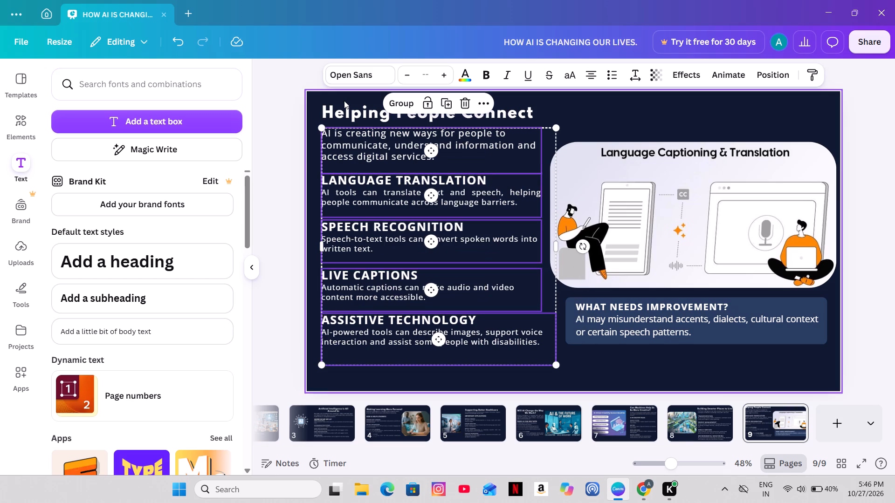
pyautogui.keyDown('shift'); pyautogui.click(344, 108); pyautogui.keyUp('shift')
pyautogui.press('Down')
pyautogui.press('Down')
pyautogui.press('Down')
pyautogui.press('Down')
pyautogui.press('Down')
pyautogui.press('Down')
pyautogui.press('Down')
pyautogui.press('Down')
pyautogui.press('Down')
pyautogui.press('Down')
pyautogui.press('Down')
pyautogui.press('Down')
pyautogui.press('Down')
pyautogui.press('Down')
pyautogui.press('Down')
pyautogui.press('Down')
pyautogui.press('Down')
pyautogui.press('Down')
pyautogui.press('Down')
pyautogui.press('Down')
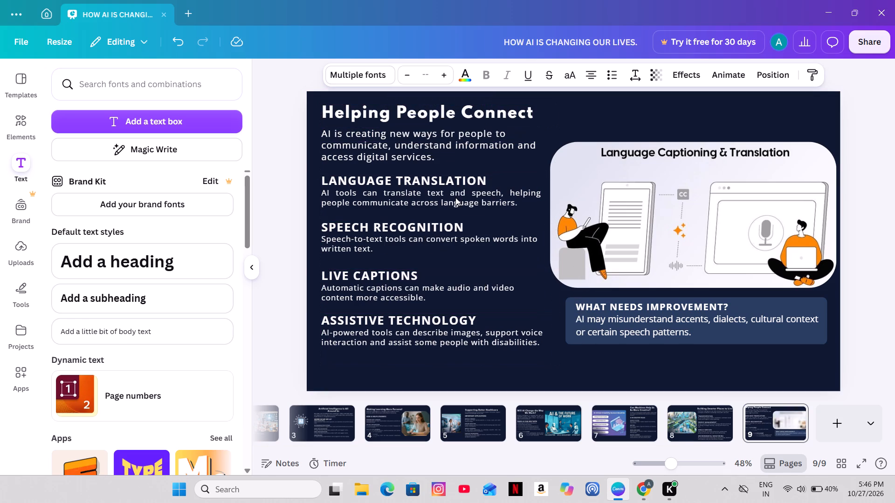
pyautogui.press('Down')
pyautogui.press('Down')
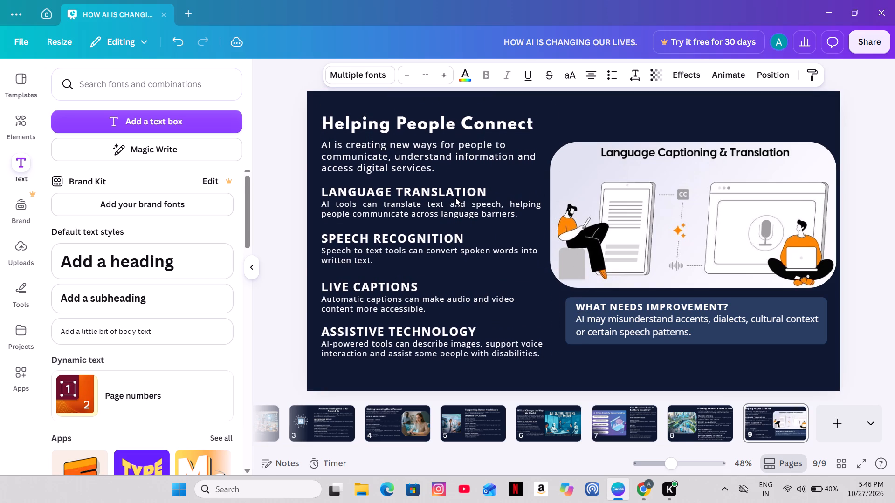
pyautogui.press('Down')
pyautogui.press('Down')
pyautogui.press('Down')
pyautogui.press('Down')
pyautogui.press('Down')
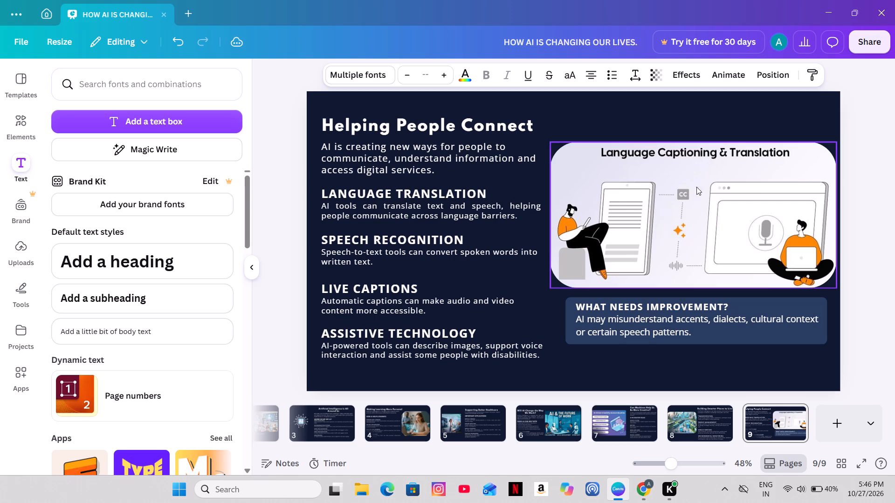
pyautogui.click(874, 163)
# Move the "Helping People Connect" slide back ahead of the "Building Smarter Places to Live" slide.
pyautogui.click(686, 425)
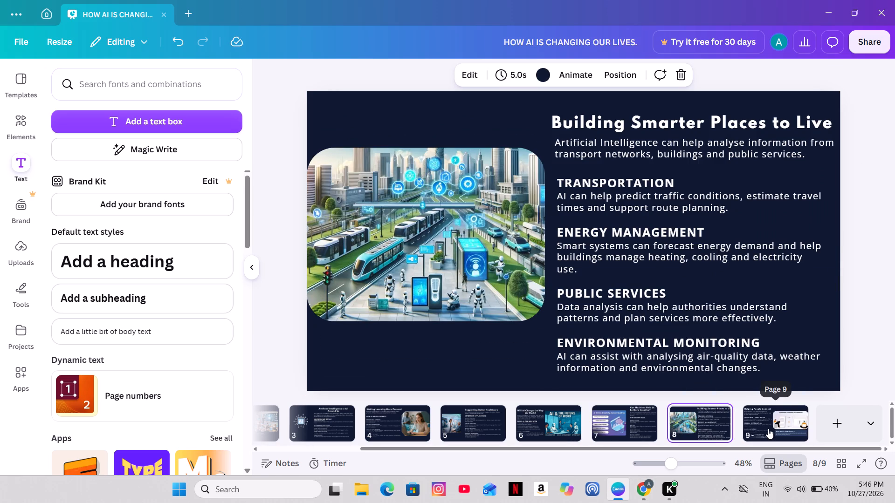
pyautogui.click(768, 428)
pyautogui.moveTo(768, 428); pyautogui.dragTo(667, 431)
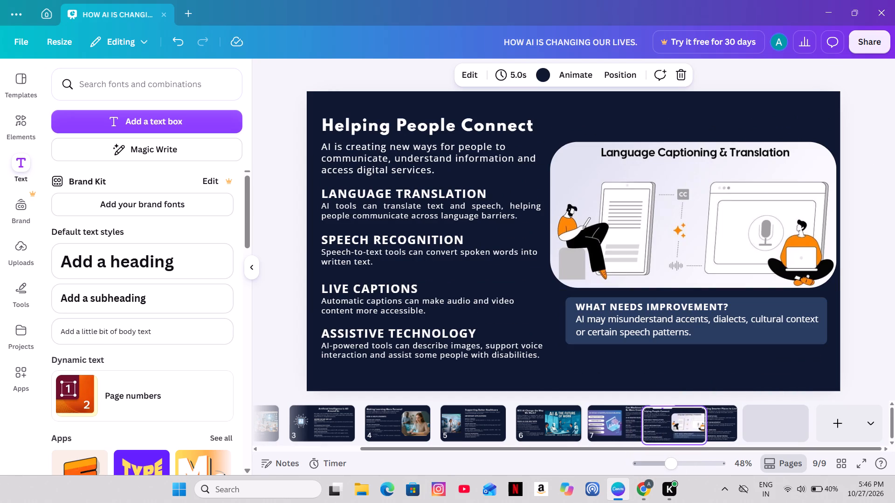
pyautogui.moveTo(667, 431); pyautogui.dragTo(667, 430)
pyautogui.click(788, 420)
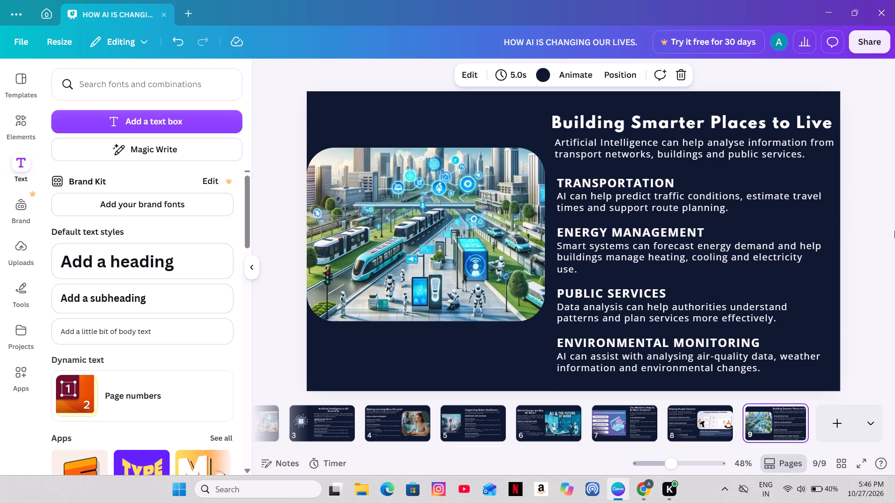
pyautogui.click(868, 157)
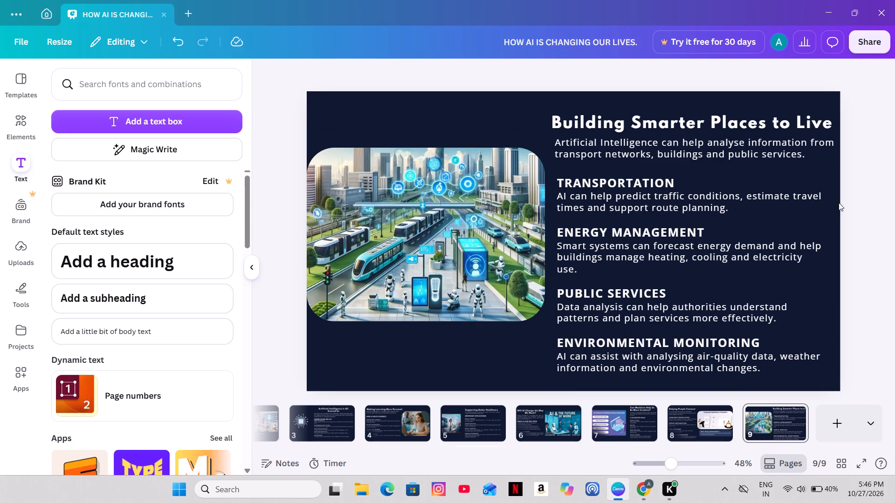
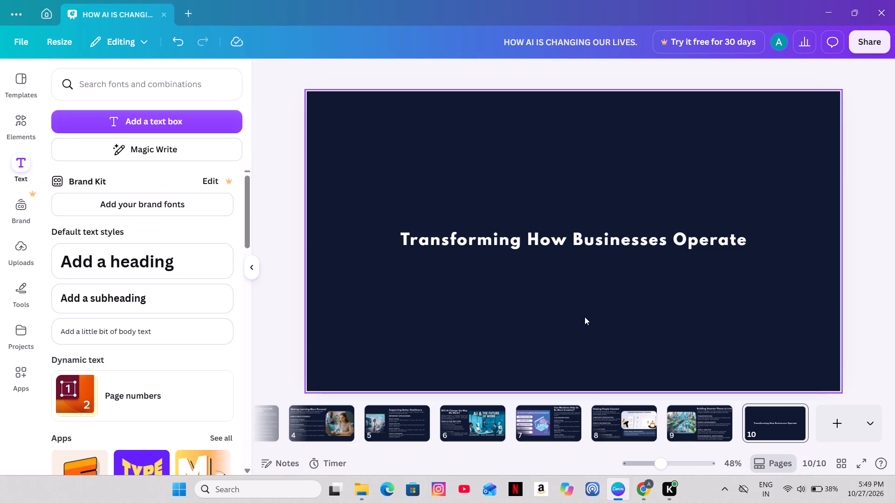
# Place the "Where AI is already driving business results" image on slide 10 and slightly widen it from its right edge.
pyautogui.click(535, 297)
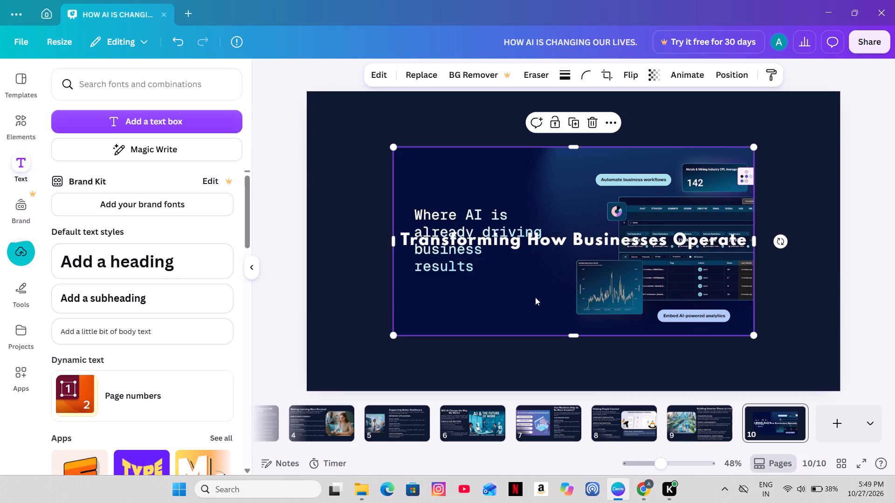
pyautogui.click(708, 192)
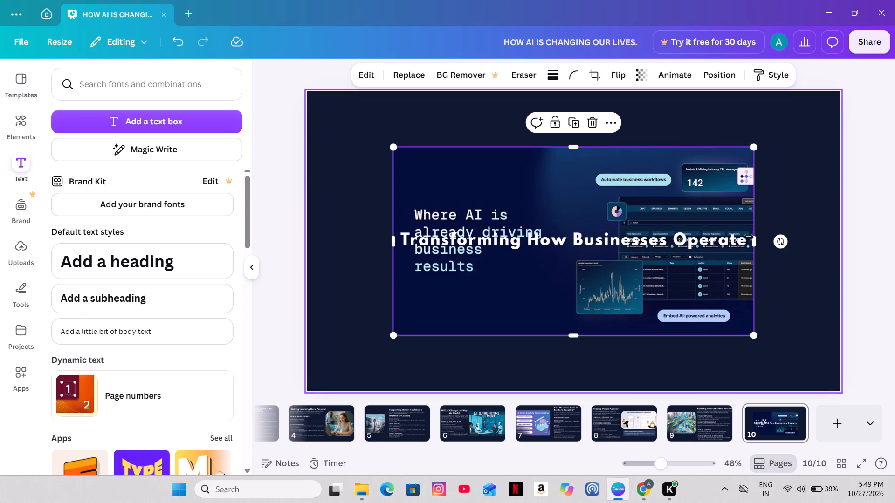
pyautogui.moveTo(758, 242); pyautogui.dragTo(772, 253)
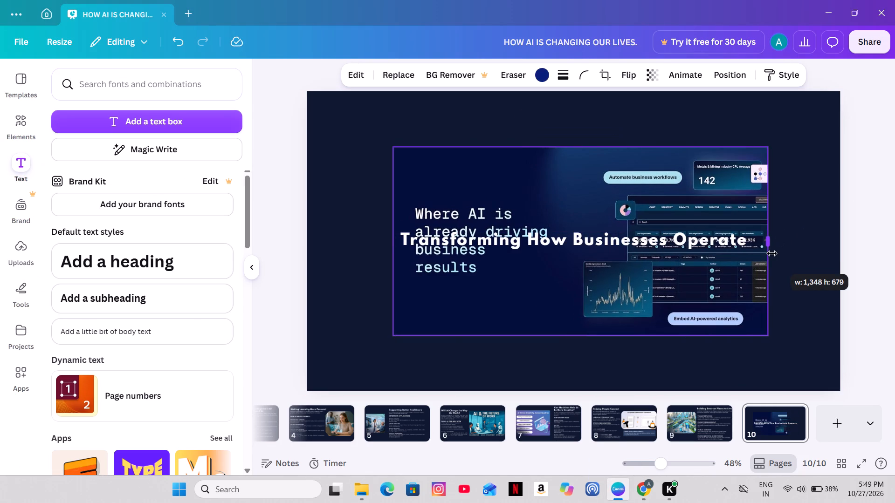
pyautogui.moveTo(772, 253); pyautogui.dragTo(767, 254)
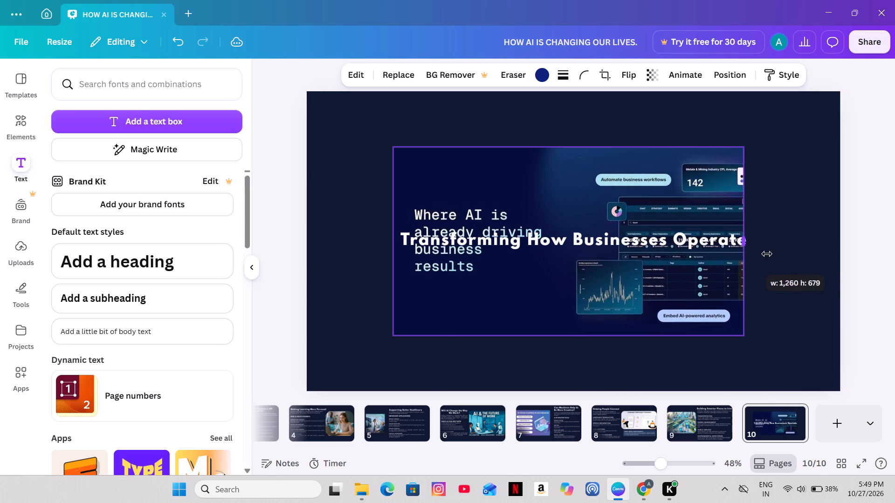
pyautogui.moveTo(767, 254); pyautogui.dragTo(759, 254)
pyautogui.click(844, 209)
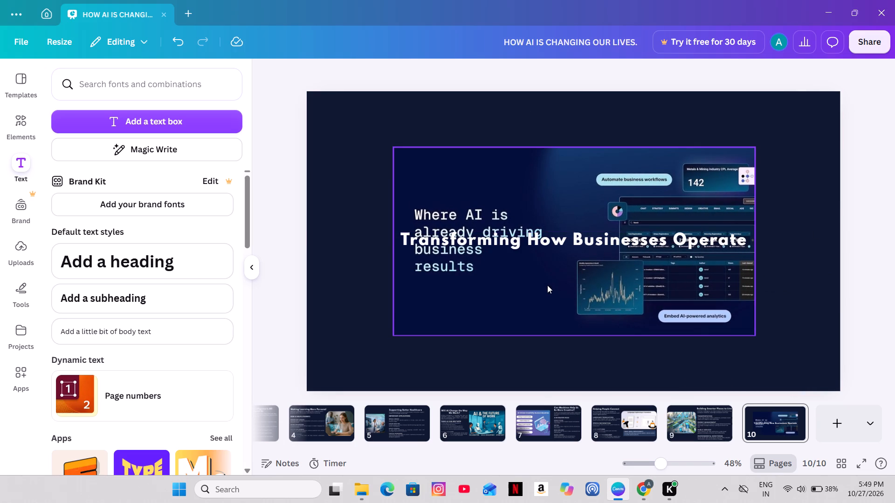
# Move the business image to the right side of slide 10, near the slide's right edge.
pyautogui.moveTo(549, 287); pyautogui.dragTo(539, 270)
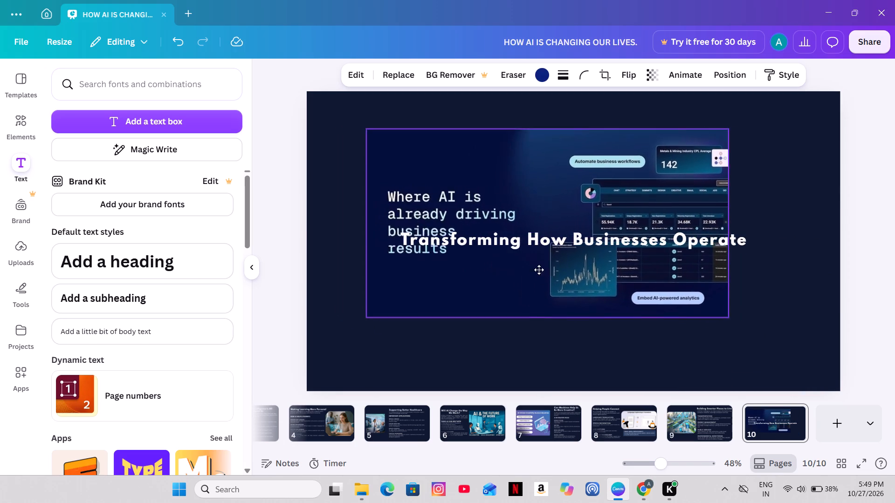
pyautogui.moveTo(539, 270); pyautogui.dragTo(626, 261)
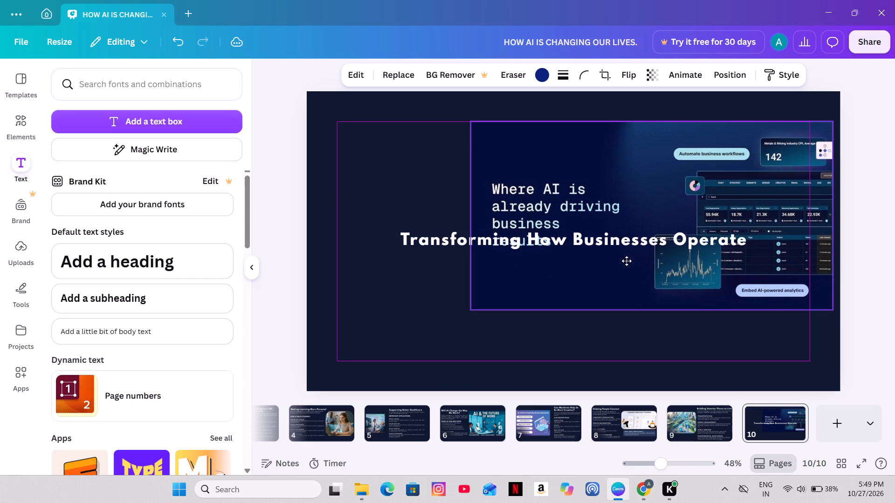
pyautogui.moveTo(626, 261); pyautogui.dragTo(624, 274)
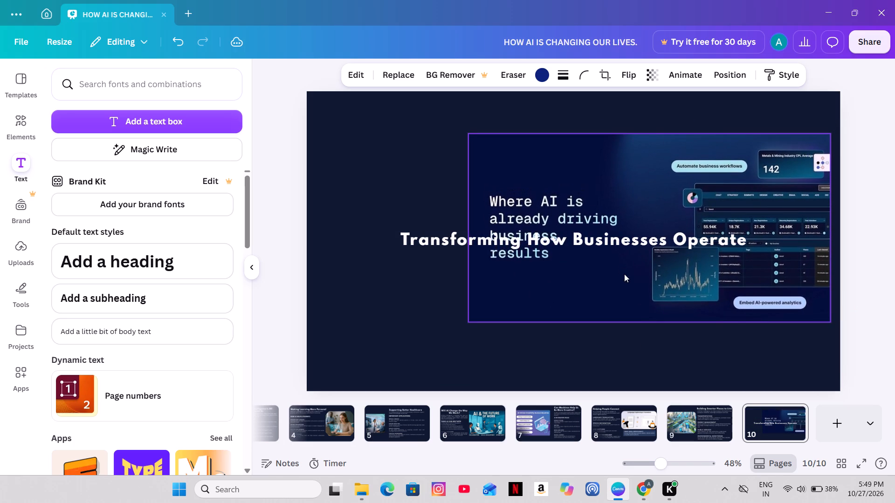
# Crop the business image slightly along its left, top and bottom edges, narrowing it to about 1,260 wide.
pyautogui.moveTo(470, 228); pyautogui.dragTo(469, 227)
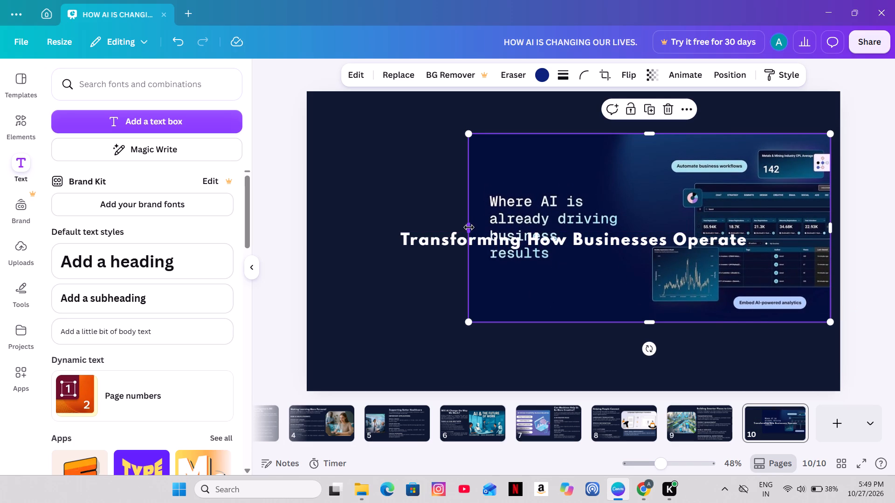
pyautogui.moveTo(469, 227); pyautogui.dragTo(482, 225)
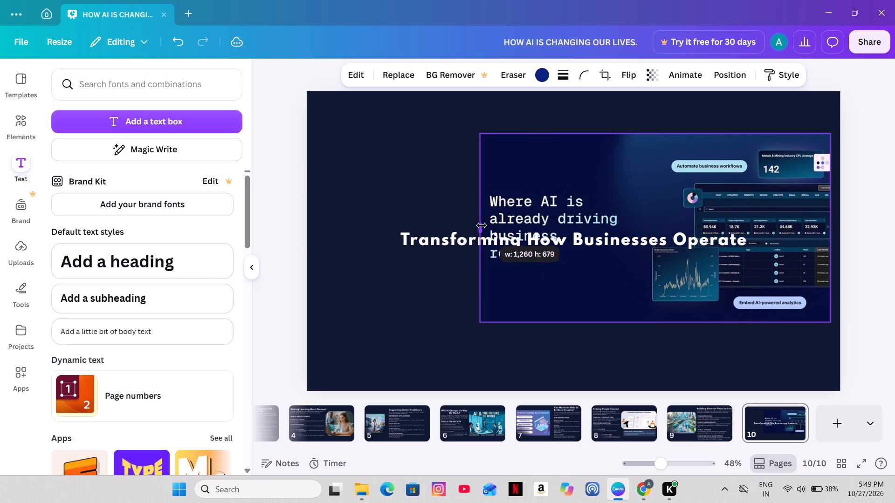
pyautogui.moveTo(482, 225); pyautogui.dragTo(482, 226)
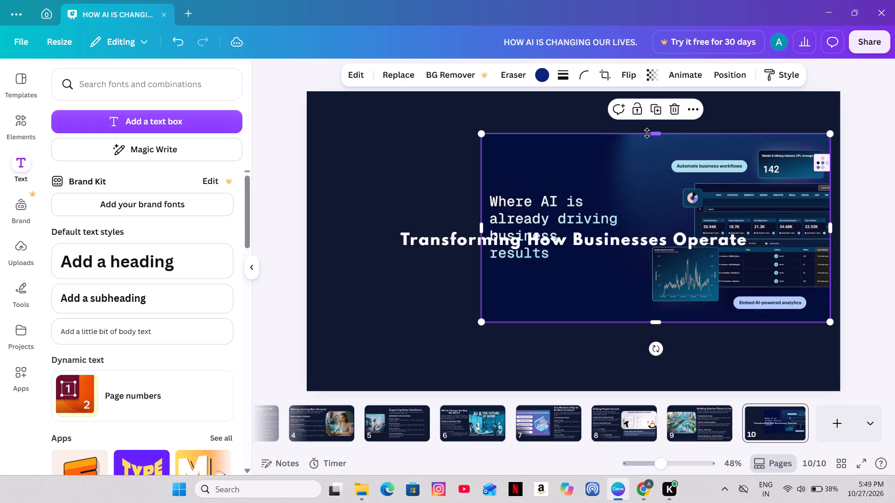
pyautogui.moveTo(649, 134); pyautogui.dragTo(649, 145)
pyautogui.moveTo(655, 321); pyautogui.dragTo(654, 316)
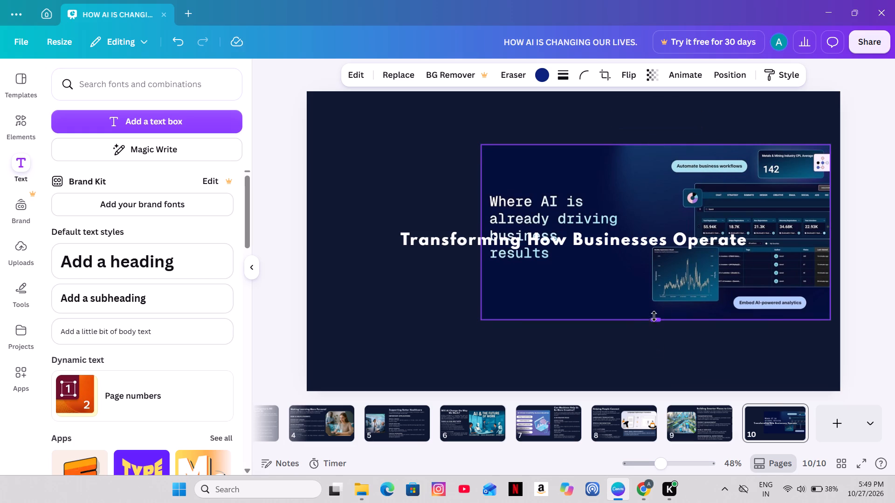
pyautogui.moveTo(654, 316); pyautogui.dragTo(654, 313)
pyautogui.click(878, 206)
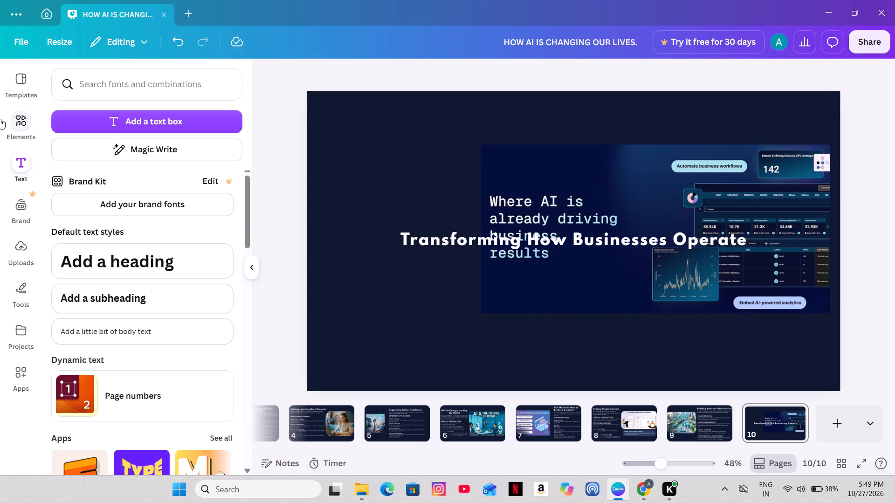
# Search the elements for "frame" and add the square frame with rounded corners to slide 10.
pyautogui.click(33, 118)
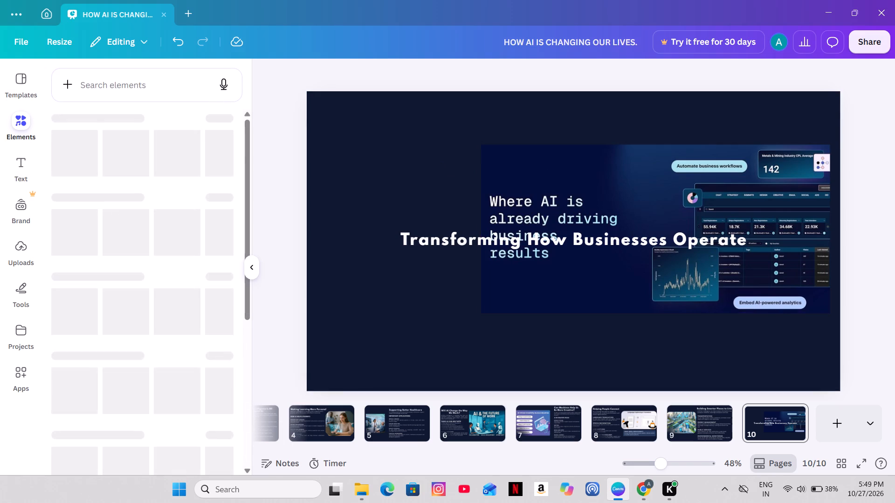
pyautogui.click(119, 86)
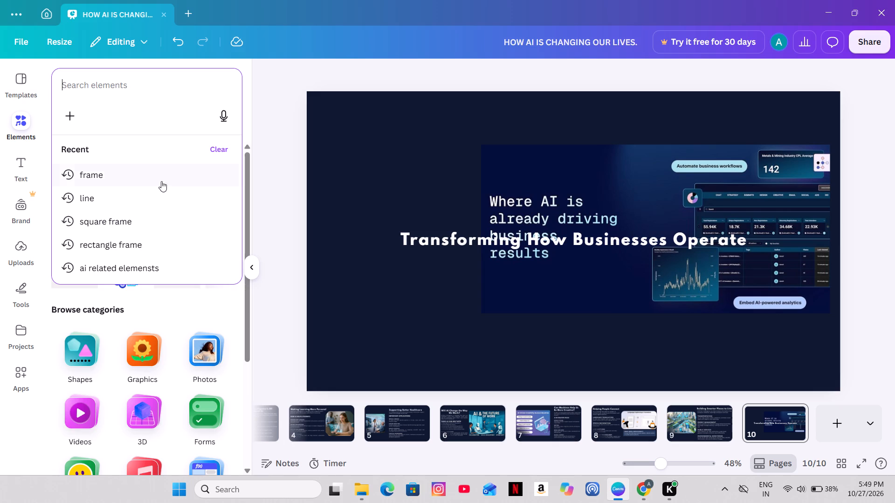
pyautogui.click(132, 173)
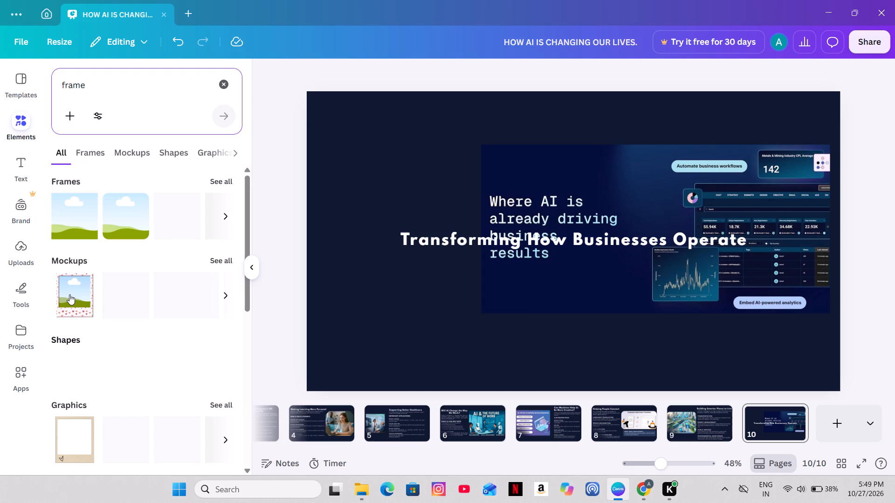
pyautogui.click(120, 213)
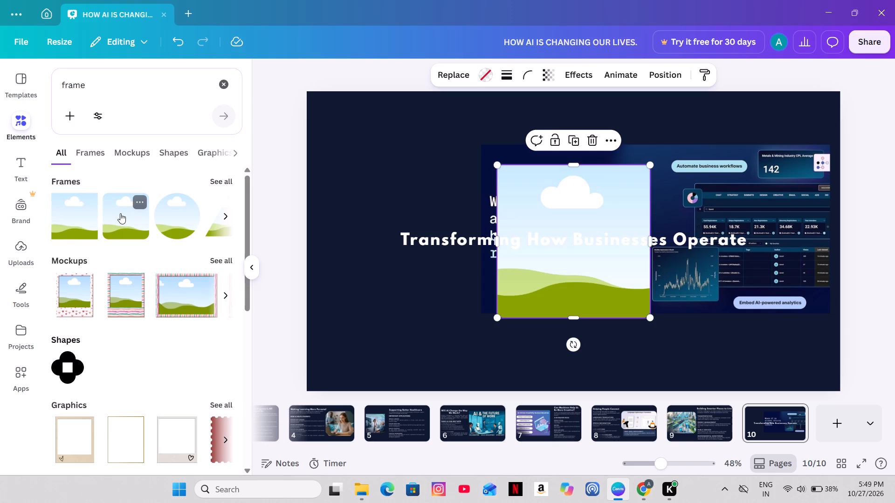
pyautogui.click(606, 197)
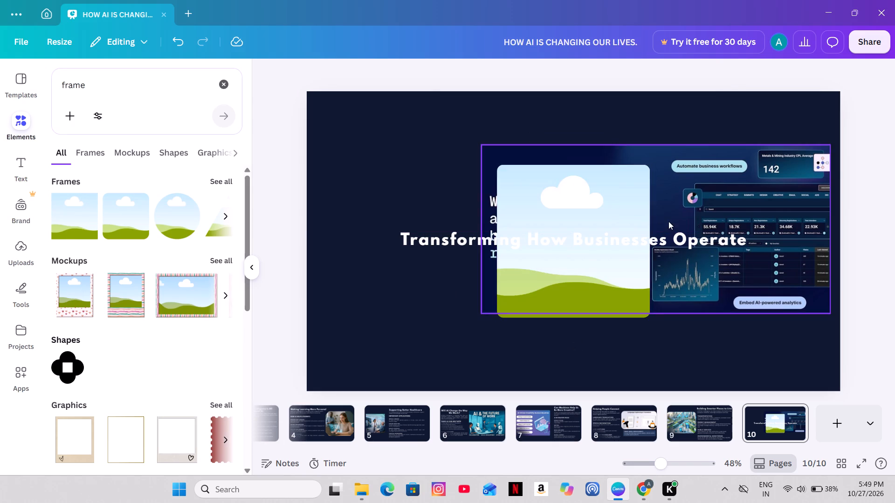
pyautogui.click(626, 213)
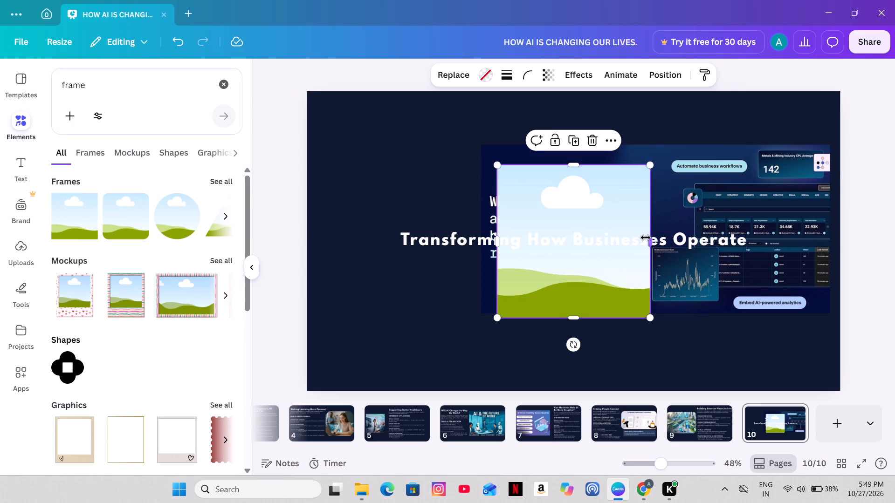
# Stretch the rounded frame's right side out to near the slide's right edge, making it a wide rectangle.
pyautogui.moveTo(651, 238); pyautogui.dragTo(801, 232)
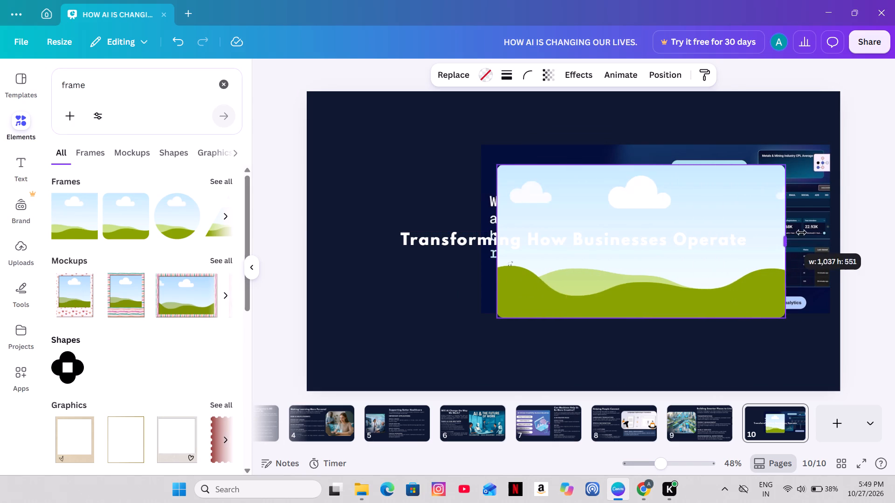
pyautogui.moveTo(801, 232); pyautogui.dragTo(836, 229)
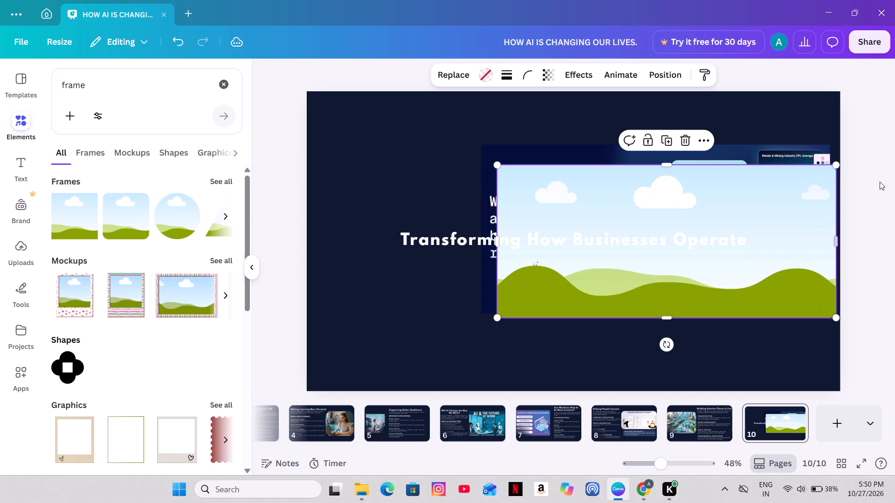
pyautogui.click(880, 182)
# Position the frame over the business image in the slide's right half and widen it to match the image's width.
pyautogui.moveTo(684, 275); pyautogui.dragTo(673, 235)
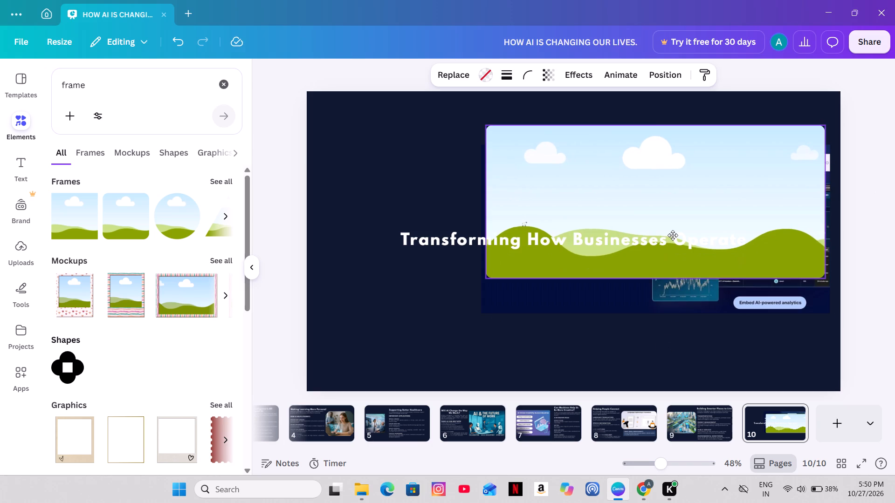
pyautogui.moveTo(673, 235); pyautogui.dragTo(670, 287)
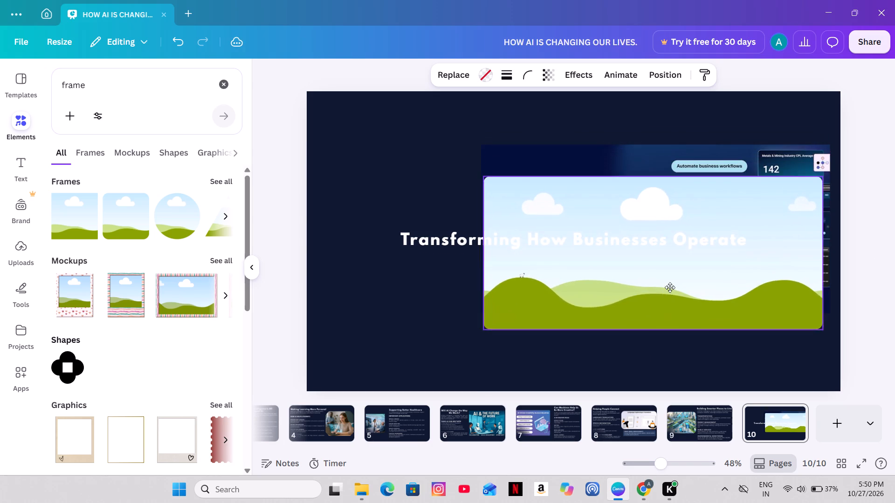
pyautogui.moveTo(670, 287); pyautogui.dragTo(648, 358)
pyautogui.moveTo(648, 352); pyautogui.dragTo(678, 242)
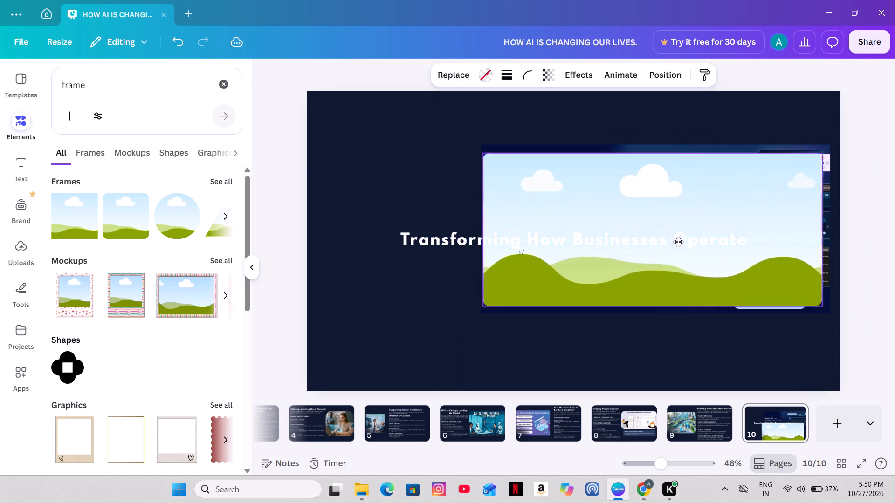
pyautogui.moveTo(678, 242); pyautogui.dragTo(669, 248)
pyautogui.moveTo(819, 220); pyautogui.dragTo(820, 220)
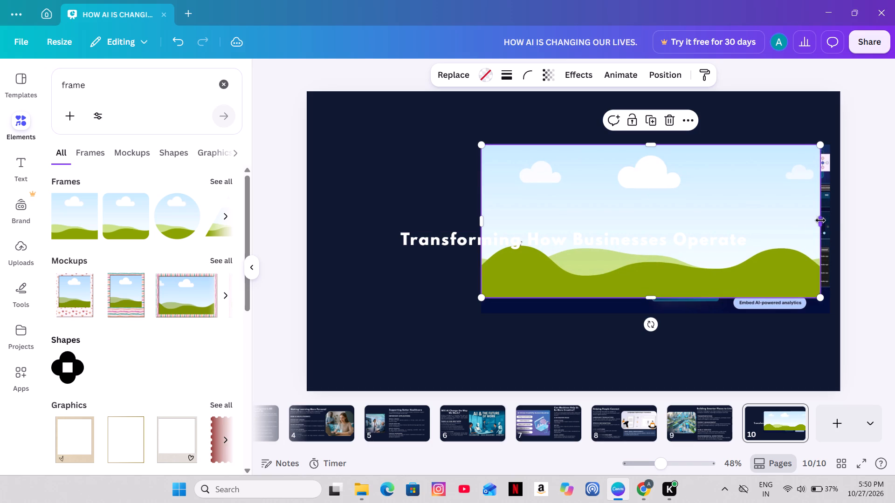
pyautogui.moveTo(820, 220); pyautogui.dragTo(833, 221)
pyautogui.click(894, 216)
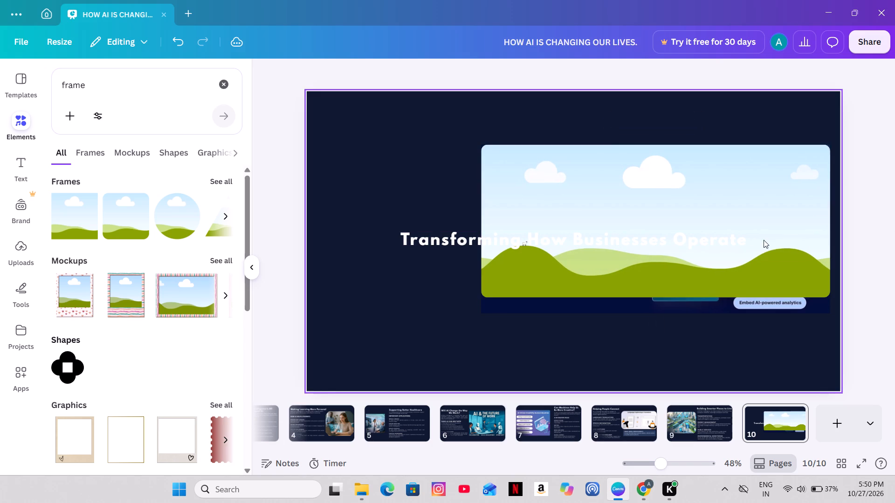
pyautogui.moveTo(764, 240); pyautogui.dragTo(764, 247)
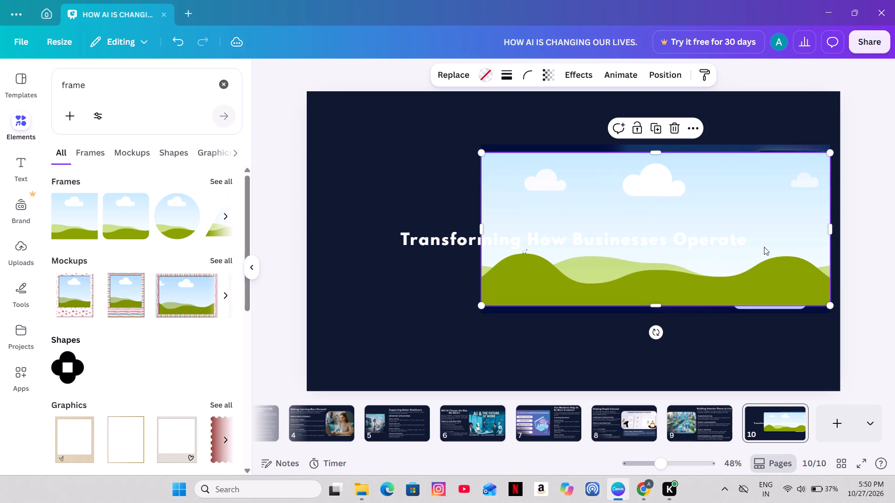
pyautogui.moveTo(694, 191); pyautogui.dragTo(699, 212)
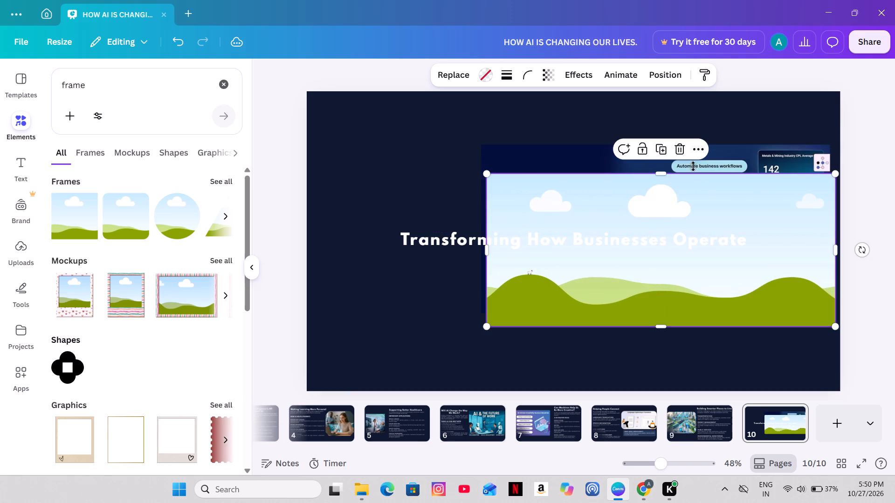
# Move the business image out from behind the frame to the left side of slide 10.
pyautogui.moveTo(607, 167); pyautogui.dragTo(392, 155)
pyautogui.moveTo(379, 155); pyautogui.dragTo(344, 153)
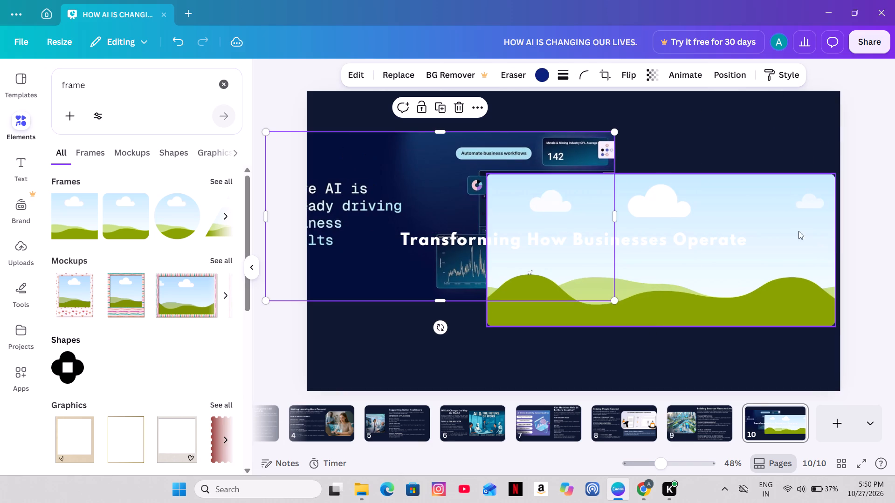
# Raise the frame slightly and narrow it from its left side so it occupies the right half of the slide.
pyautogui.moveTo(757, 230); pyautogui.dragTo(757, 204)
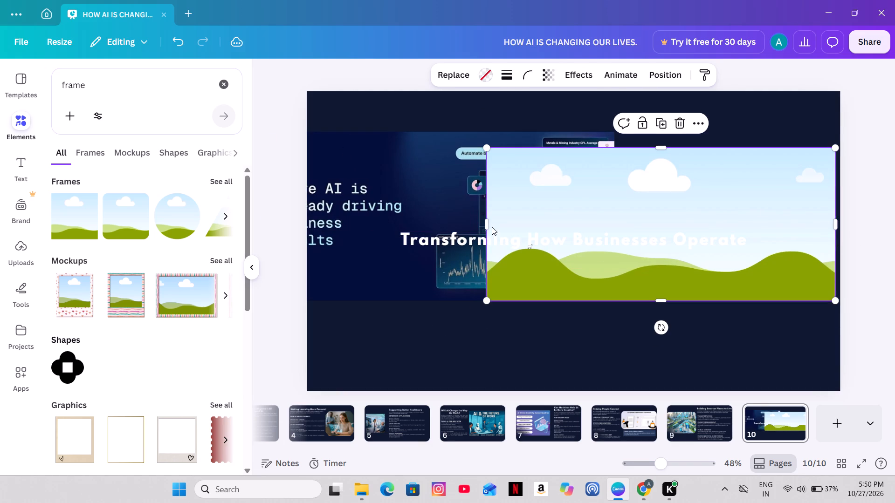
pyautogui.moveTo(490, 225); pyautogui.dragTo(581, 227)
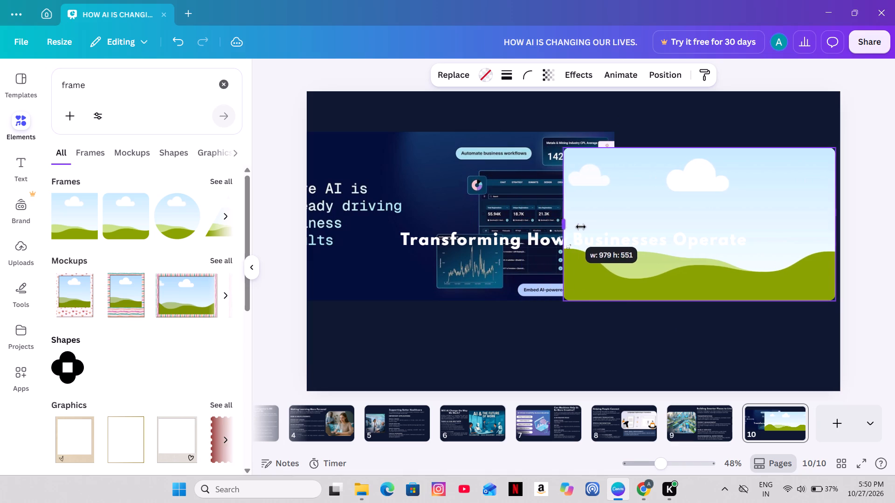
pyautogui.moveTo(581, 227); pyautogui.dragTo(585, 227)
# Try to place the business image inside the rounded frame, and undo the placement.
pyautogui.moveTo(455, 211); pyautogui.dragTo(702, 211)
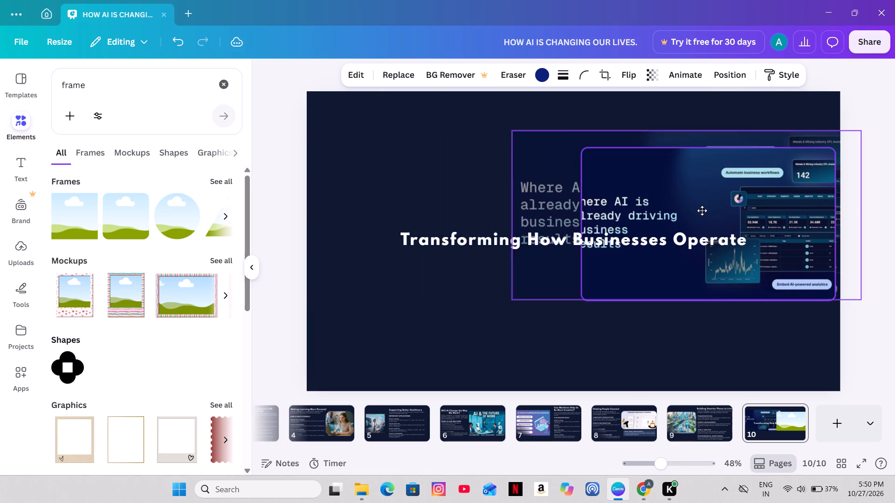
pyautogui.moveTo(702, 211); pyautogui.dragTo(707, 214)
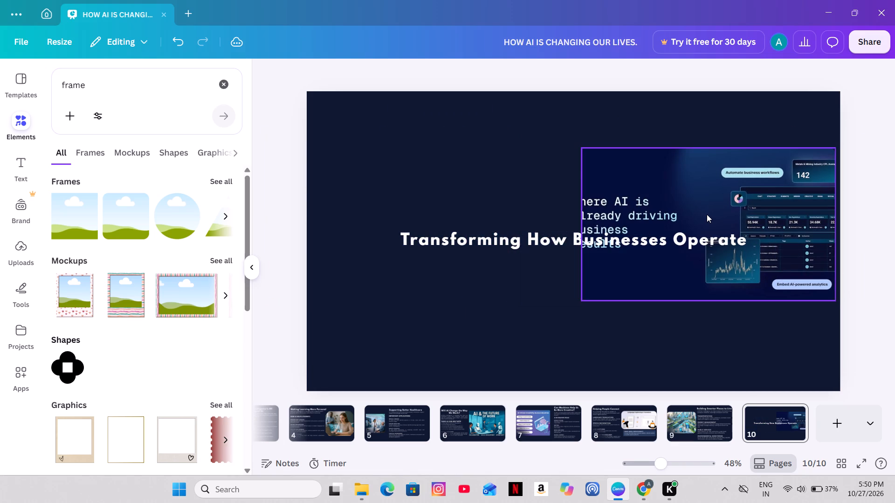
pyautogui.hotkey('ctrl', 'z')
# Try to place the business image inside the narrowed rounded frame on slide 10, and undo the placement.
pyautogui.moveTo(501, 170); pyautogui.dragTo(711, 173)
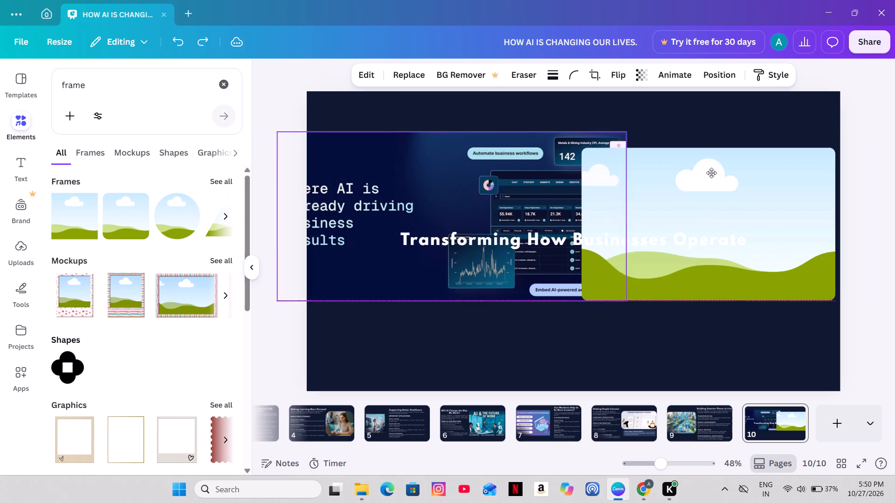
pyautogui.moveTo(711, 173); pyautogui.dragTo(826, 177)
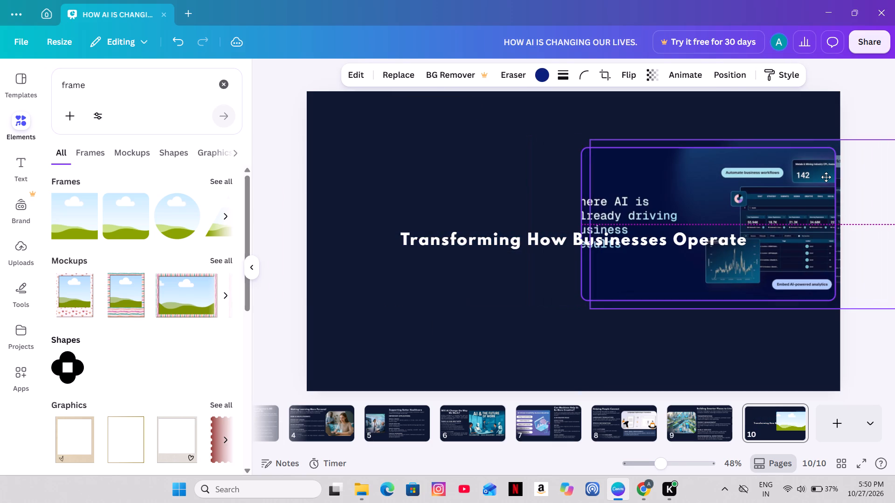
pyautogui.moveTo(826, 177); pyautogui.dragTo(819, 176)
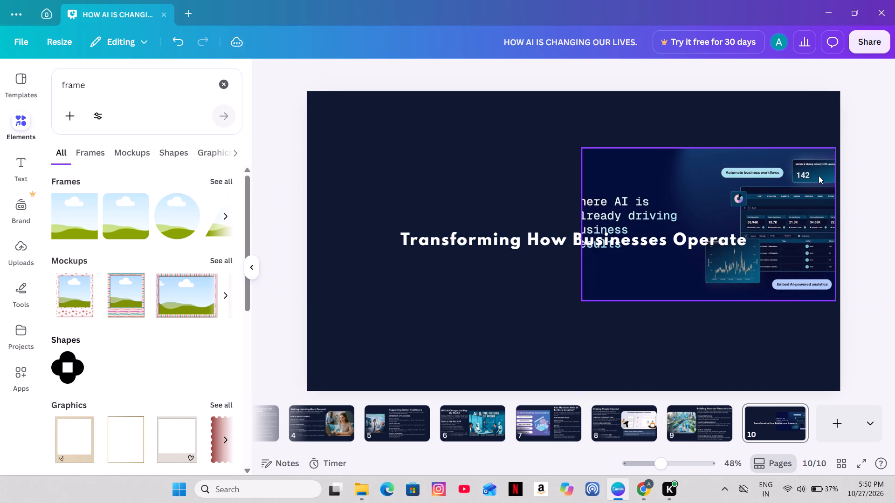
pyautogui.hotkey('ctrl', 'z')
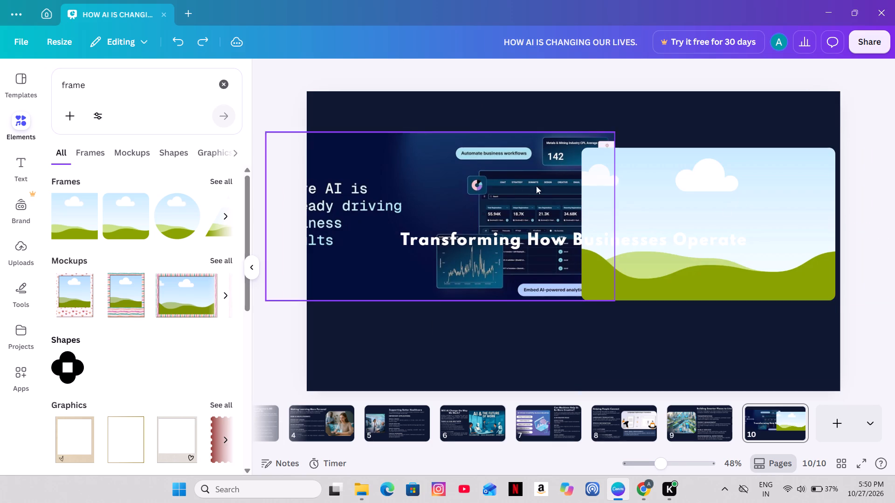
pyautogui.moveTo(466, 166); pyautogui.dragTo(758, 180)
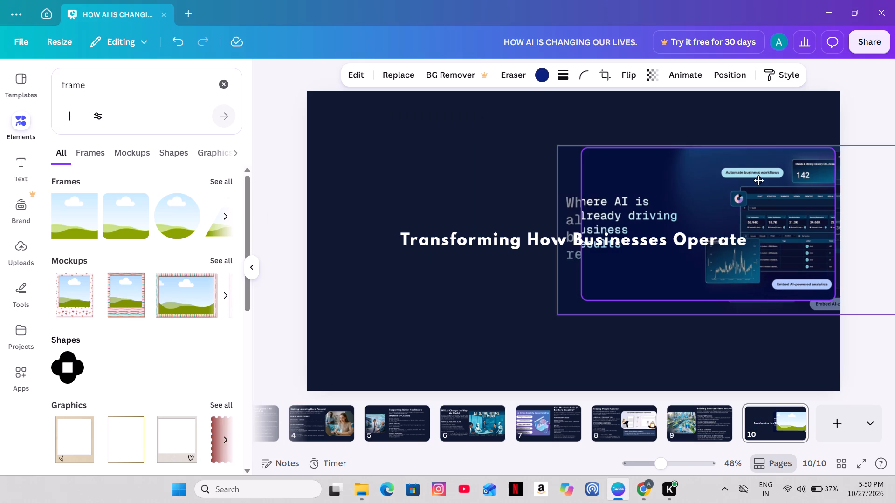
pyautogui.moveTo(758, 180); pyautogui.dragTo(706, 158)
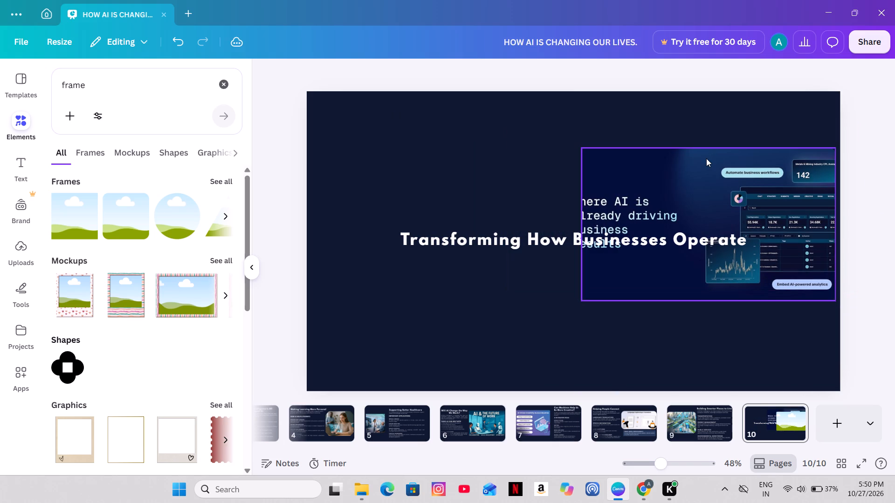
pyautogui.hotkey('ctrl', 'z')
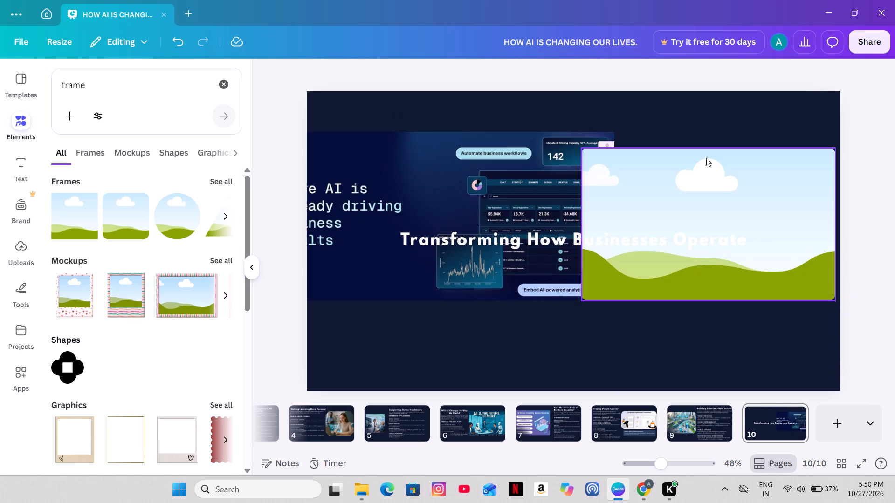
# Undo the frame's narrowing and place the business image inside the wider rounded frame.
pyautogui.hotkey('ctrl', 'z')
pyautogui.moveTo(357, 147); pyautogui.dragTo(659, 177)
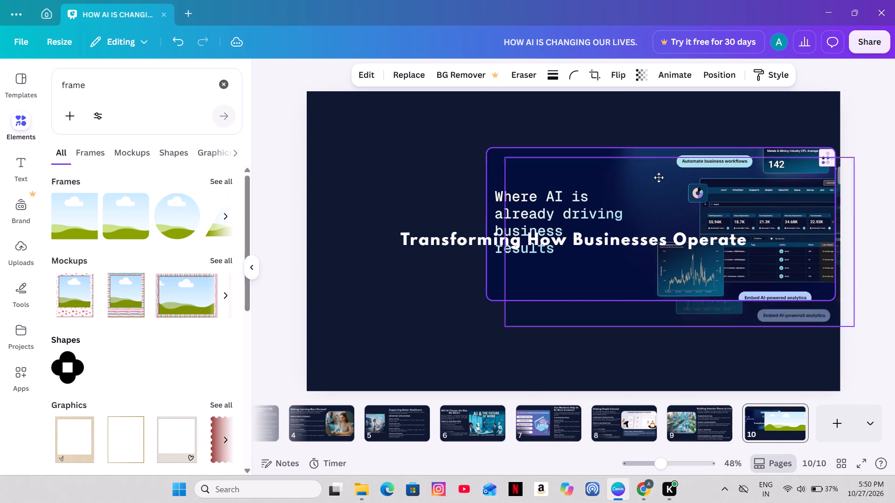
pyautogui.moveTo(659, 177); pyautogui.dragTo(620, 167)
pyautogui.click(611, 167)
pyautogui.moveTo(608, 166); pyautogui.dragTo(520, 139)
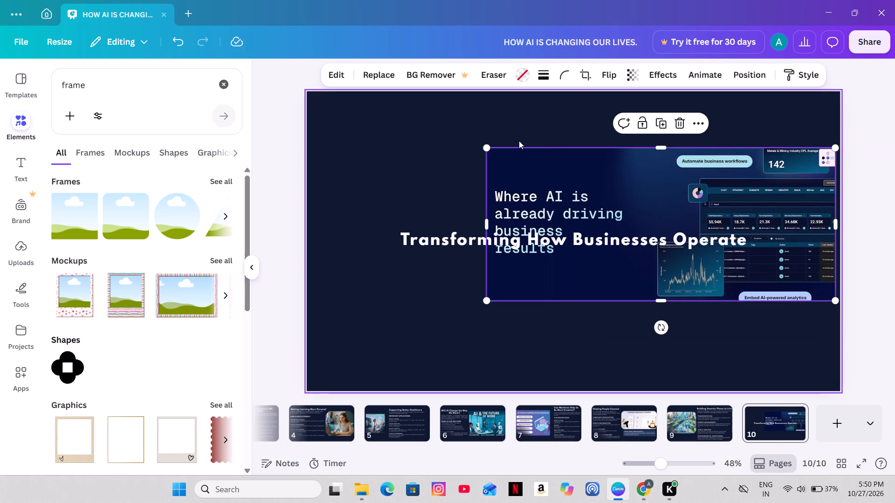
# Narrow the framed business image from its right side so it ends just past the heading text.
pyautogui.moveTo(838, 222); pyautogui.dragTo(766, 242)
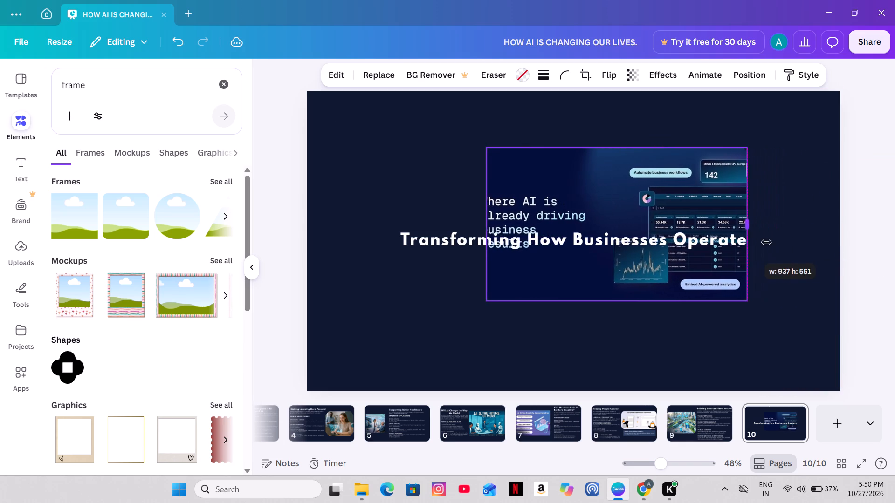
pyautogui.moveTo(766, 242); pyautogui.dragTo(776, 242)
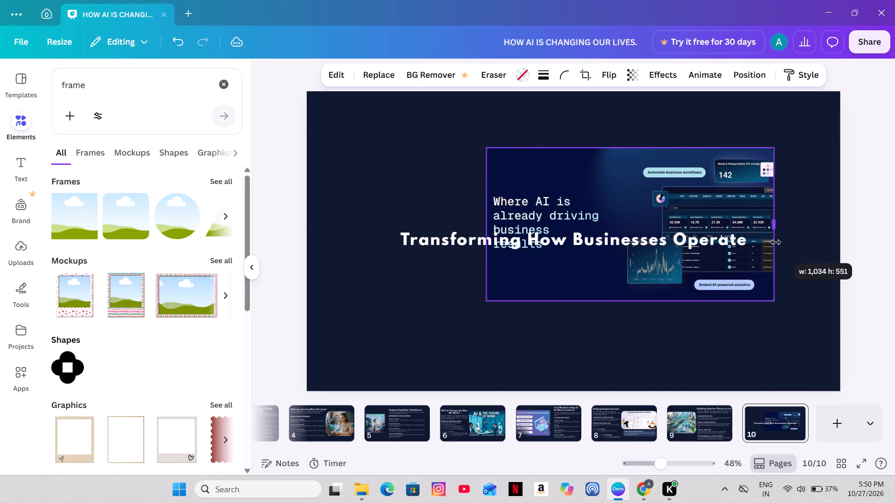
pyautogui.moveTo(776, 242); pyautogui.dragTo(771, 242)
pyautogui.click(859, 217)
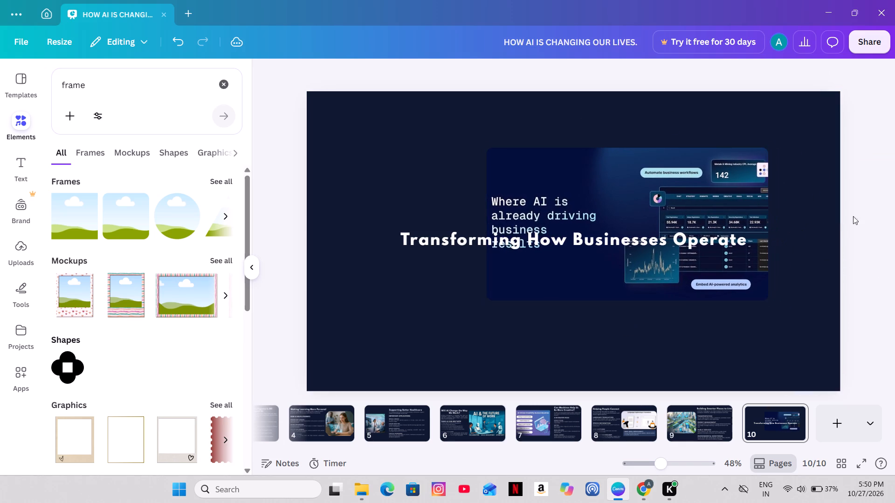
# Move the framed business image to the right side of slide 10, leaving a small margin at the slide edge.
pyautogui.moveTo(669, 201); pyautogui.dragTo(740, 200)
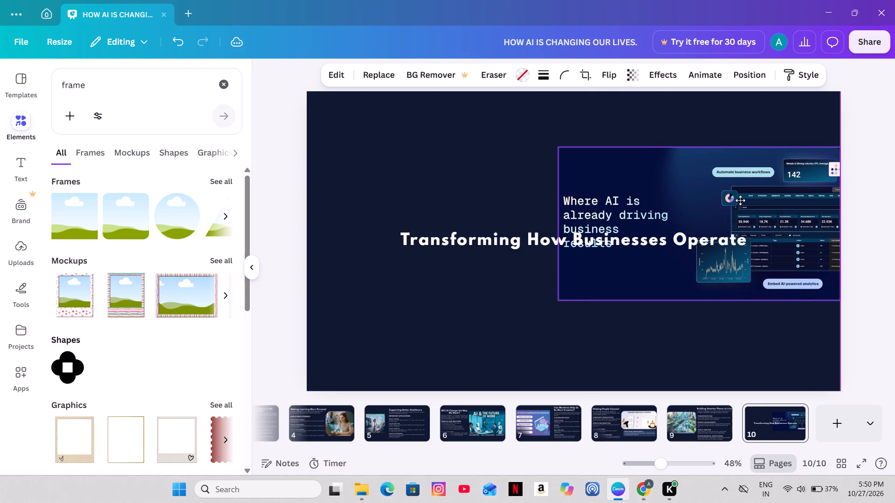
pyautogui.moveTo(740, 200); pyautogui.dragTo(733, 200)
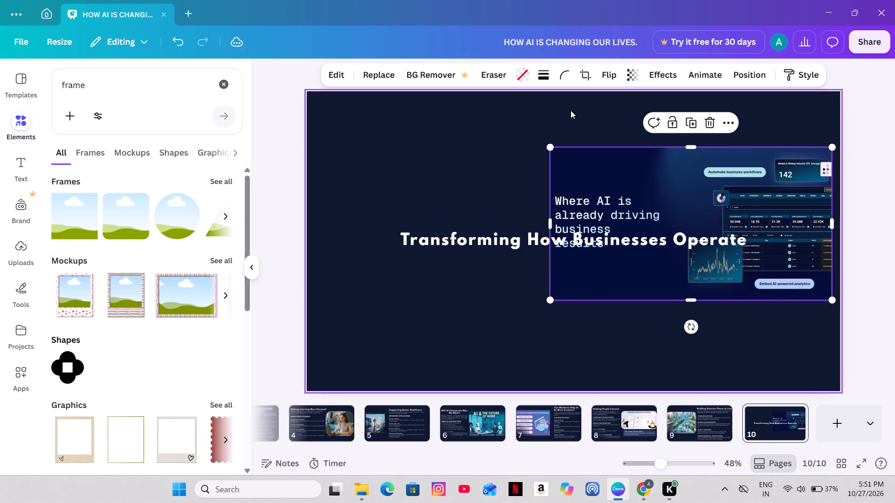
# Increase the framed business image's corner rounding to a moderate amount.
pyautogui.click(561, 83)
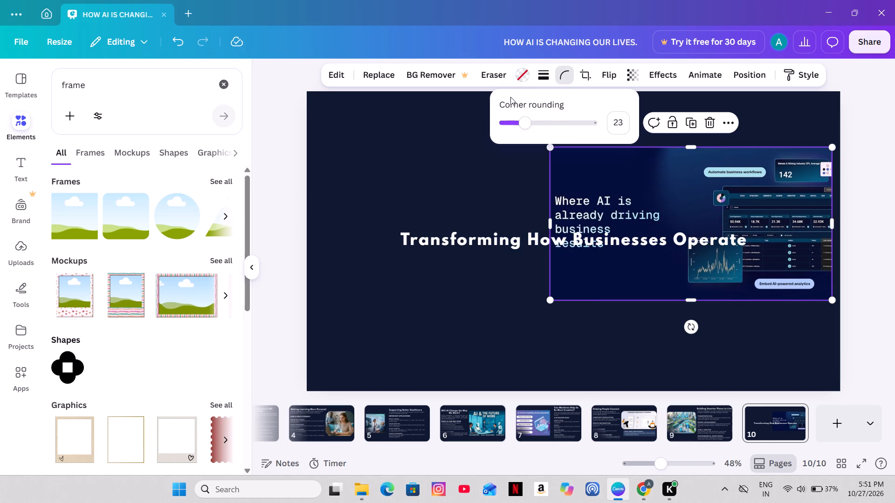
pyautogui.moveTo(520, 122); pyautogui.dragTo(595, 137)
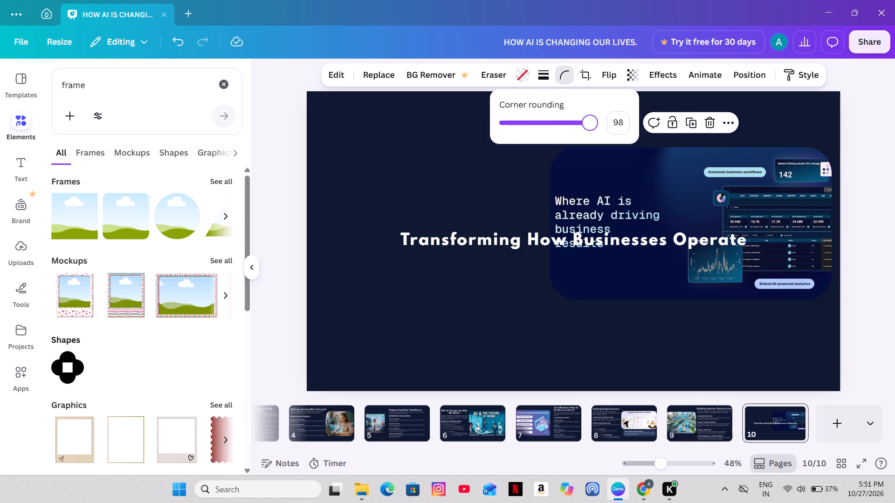
pyautogui.moveTo(595, 137); pyautogui.dragTo(682, 140)
pyautogui.moveTo(595, 127); pyautogui.dragTo(555, 129)
pyautogui.click(861, 169)
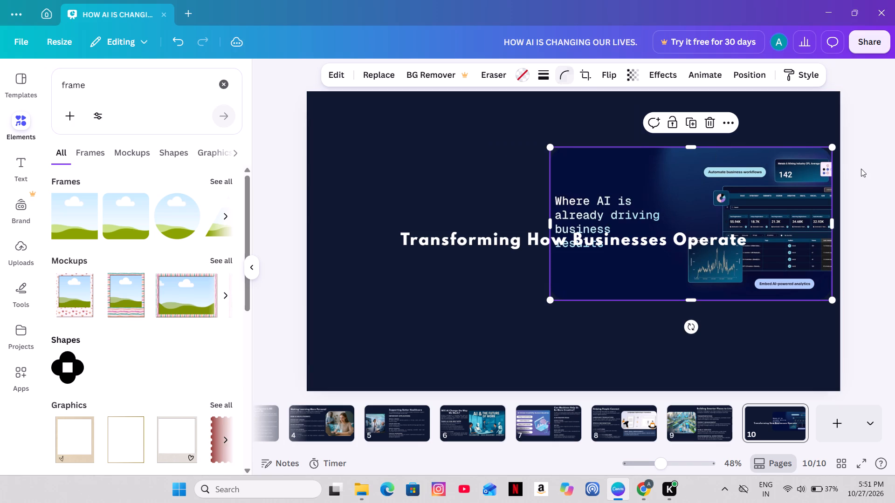
# Move the heading "Transforming How Businesses Operate" off the image to the top of slide 10.
pyautogui.moveTo(450, 245); pyautogui.dragTo(385, 106)
pyautogui.moveTo(385, 106); pyautogui.dragTo(366, 115)
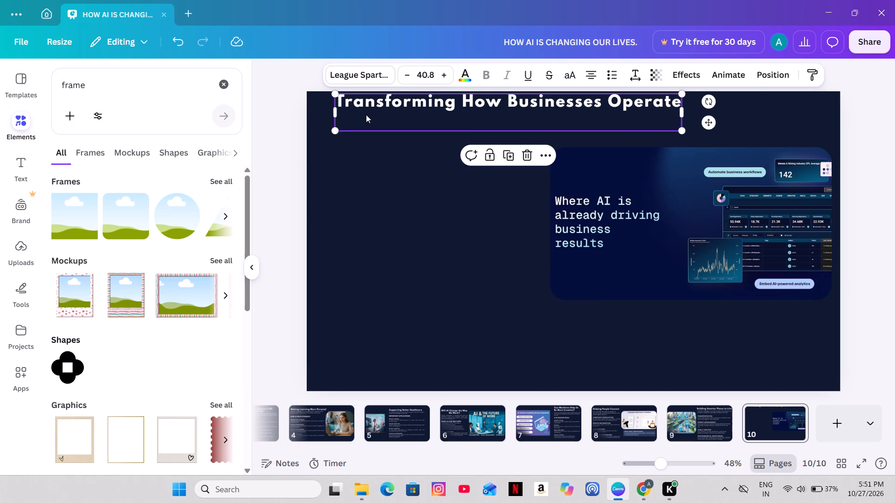
pyautogui.moveTo(366, 115); pyautogui.dragTo(336, 122)
pyautogui.click(568, 119)
pyautogui.moveTo(566, 128); pyautogui.dragTo(556, 138)
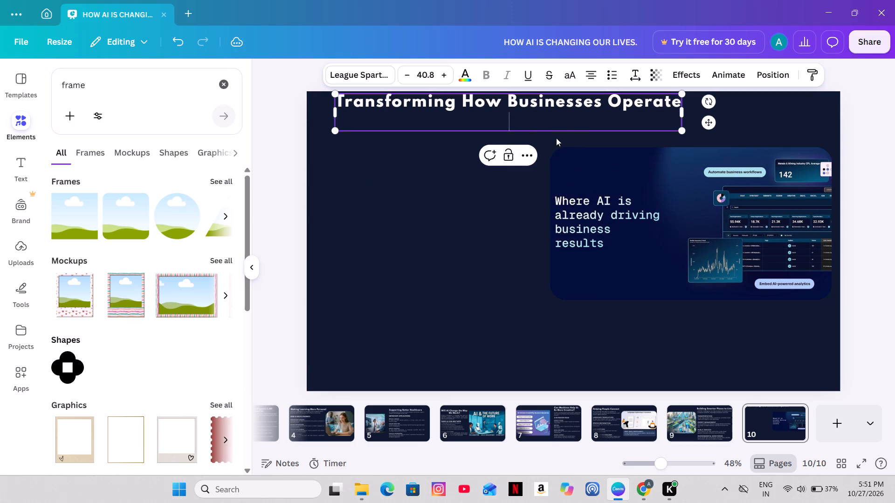
pyautogui.moveTo(556, 138); pyautogui.dragTo(545, 144)
pyautogui.click(287, 120)
pyautogui.click(287, 120)
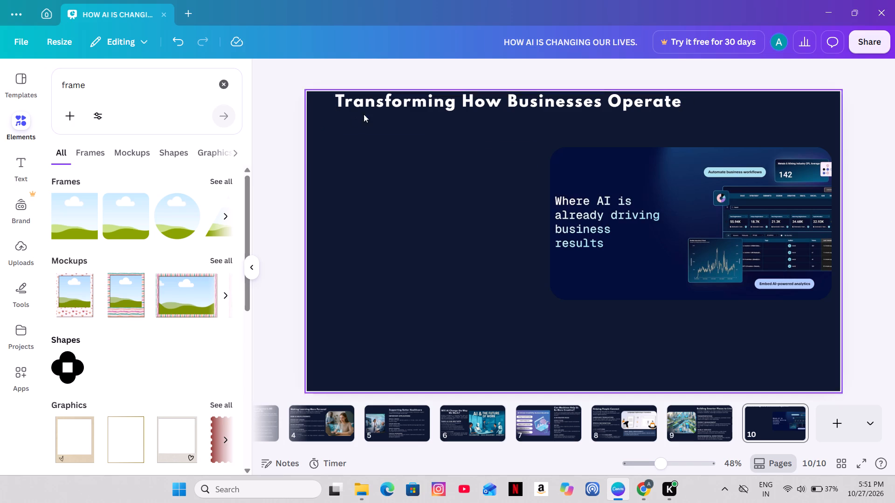
# Shift the heading slightly down and left so it sits near the slide's left margin above the image.
pyautogui.moveTo(399, 107); pyautogui.dragTo(387, 118)
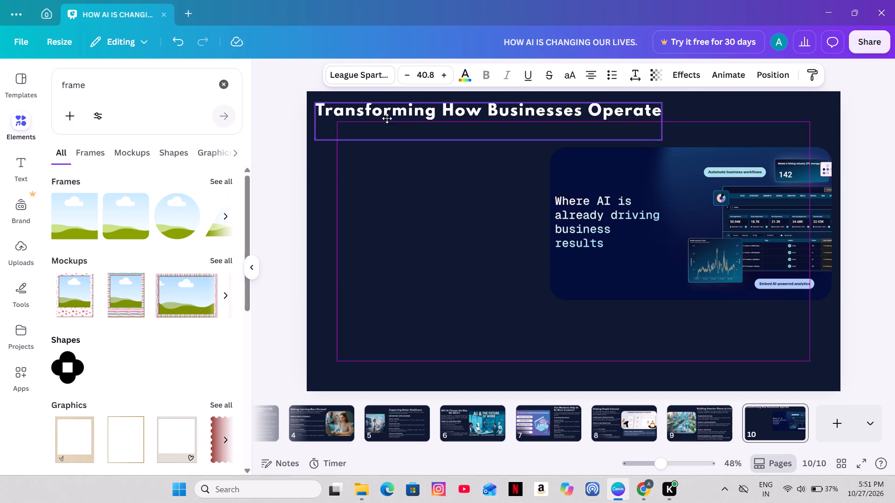
pyautogui.moveTo(387, 118); pyautogui.dragTo(399, 122)
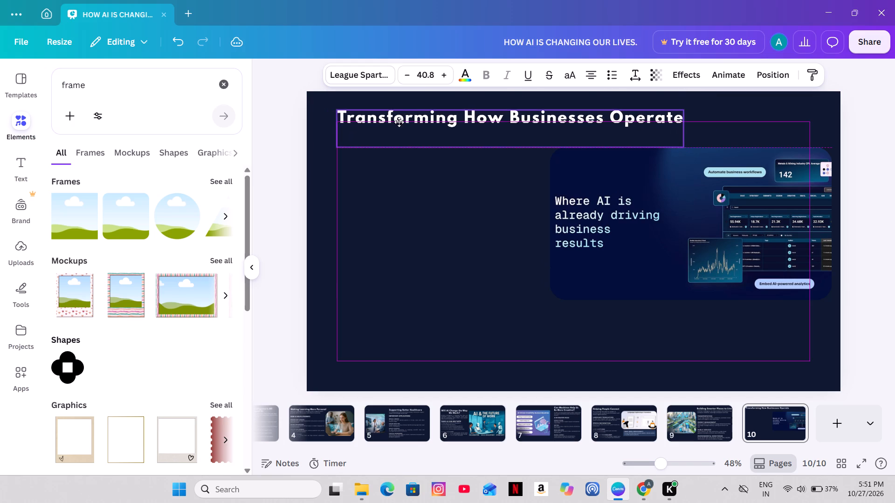
pyautogui.moveTo(399, 122); pyautogui.dragTo(392, 122)
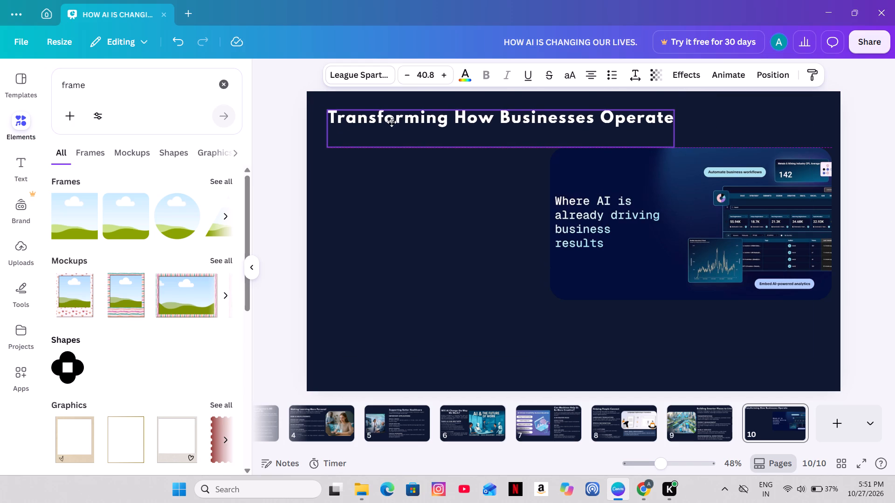
pyautogui.moveTo(392, 122); pyautogui.dragTo(391, 128)
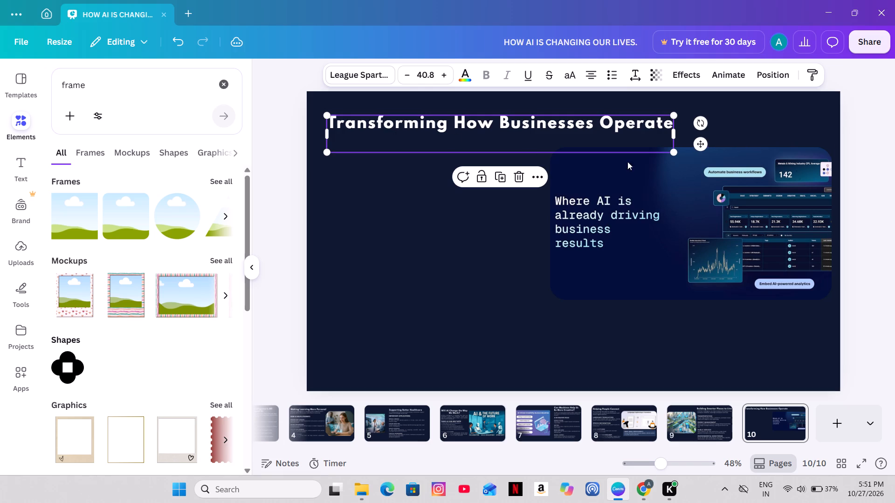
pyautogui.press('Right')
pyautogui.press('Right')
pyautogui.press('Right')
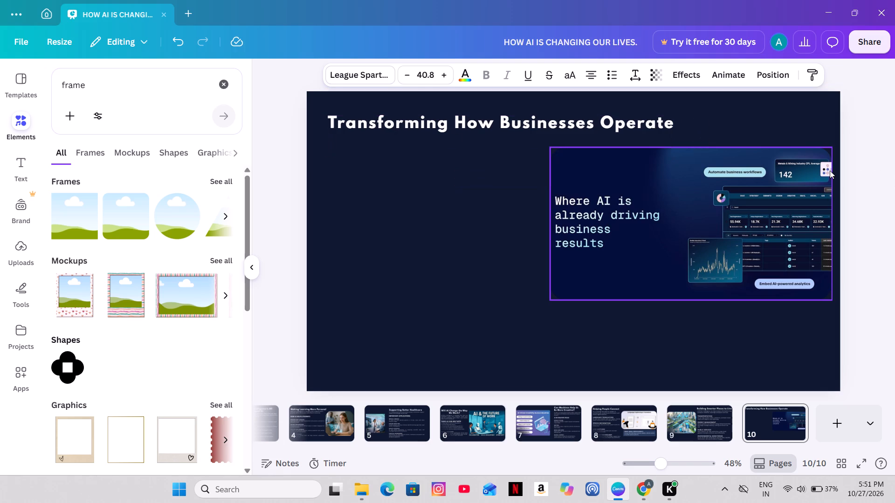
pyautogui.click(876, 173)
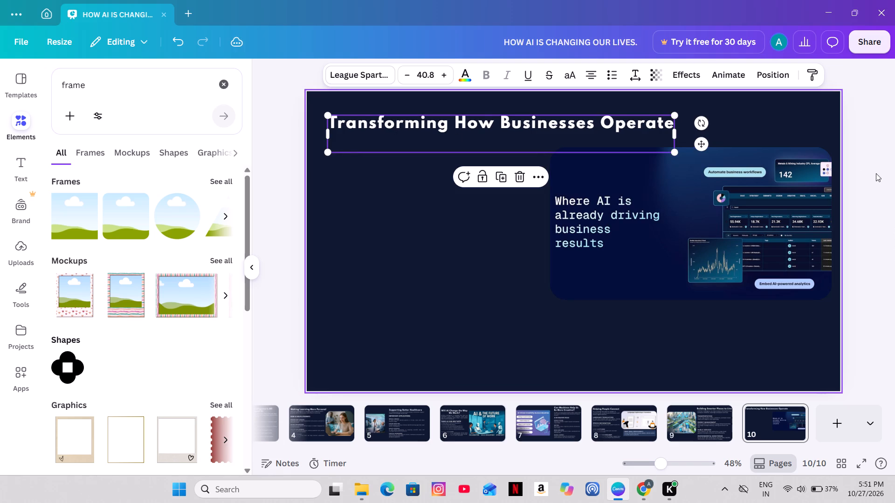
# Nudge the framed business image down slightly to leave a gap below the heading.
pyautogui.click(778, 231)
pyautogui.press('Down')
pyautogui.press('Down')
pyautogui.press('Down')
pyautogui.press('Down')
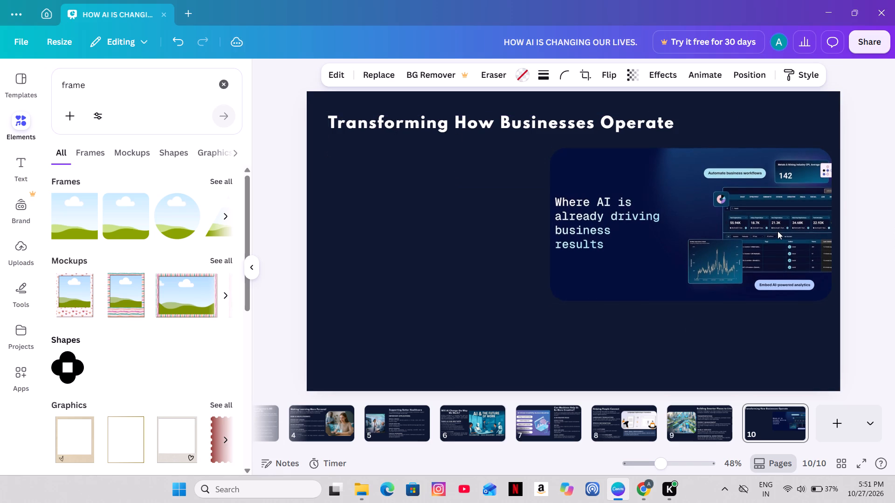
pyautogui.press('Down')
pyautogui.press('Down')
pyautogui.press('Down')
pyautogui.press('Down')
pyautogui.press('Down')
pyautogui.press('Down')
pyautogui.press('Down')
pyautogui.press('Down')
pyautogui.press('Down')
pyautogui.press('Down')
pyautogui.press('Down')
pyautogui.press('Down')
pyautogui.press('Down')
pyautogui.press('Down')
pyautogui.press('Down')
pyautogui.press('Down')
pyautogui.press('Down')
pyautogui.press('Down')
pyautogui.press('Down')
pyautogui.press('Down')
pyautogui.press('Down')
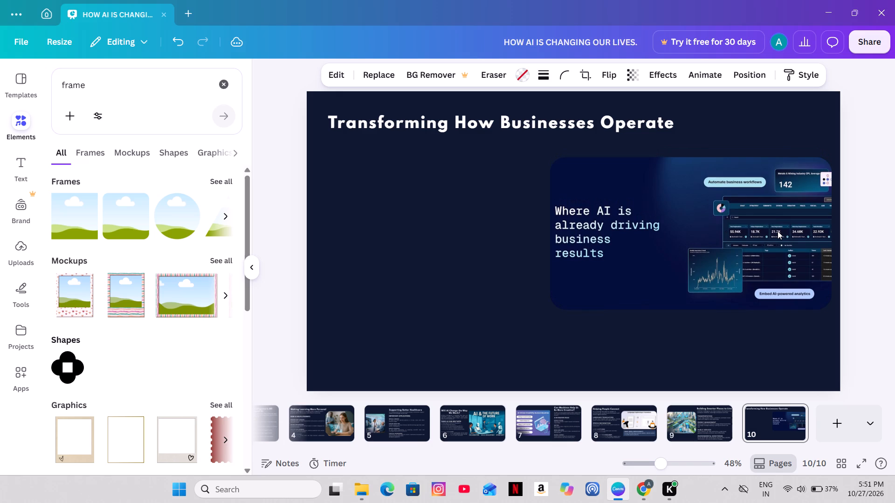
pyautogui.press('Up')
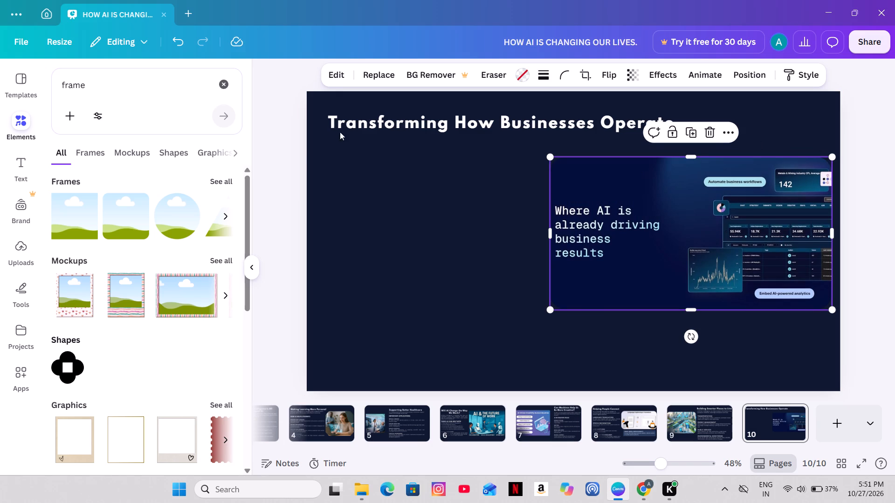
pyautogui.click(406, 122)
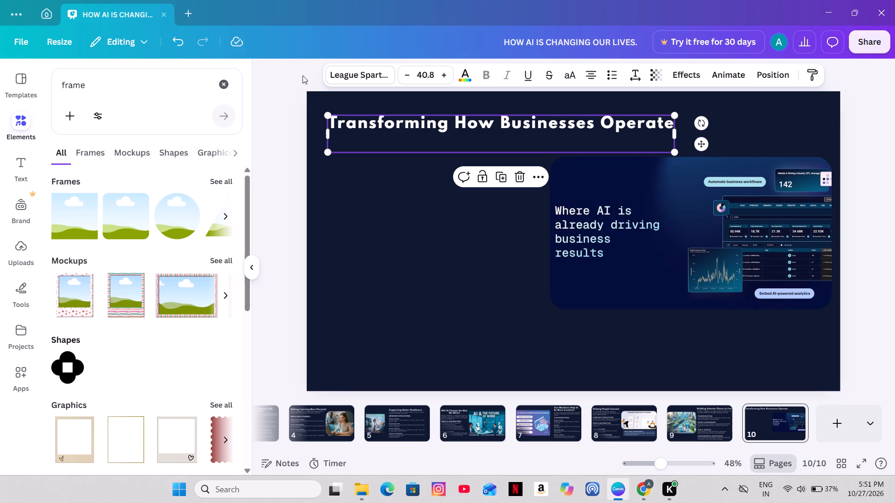
pyautogui.click(301, 75)
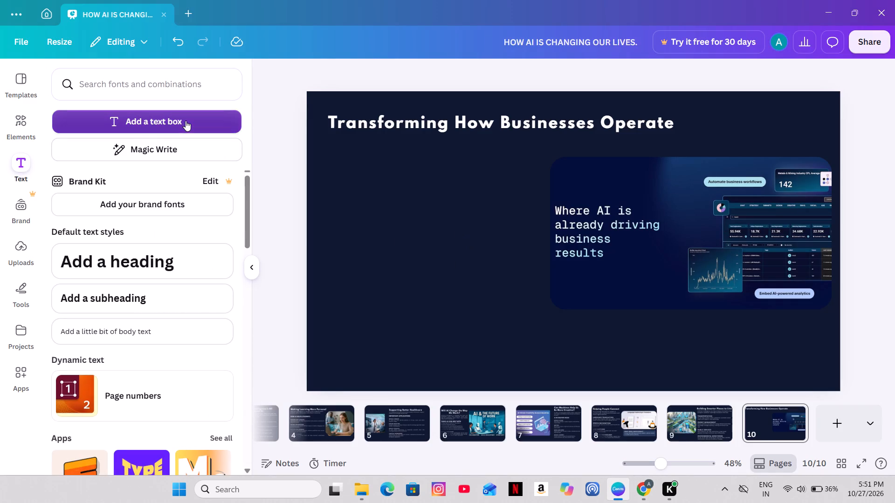
pyautogui.hotkey('ctrl', 'v')
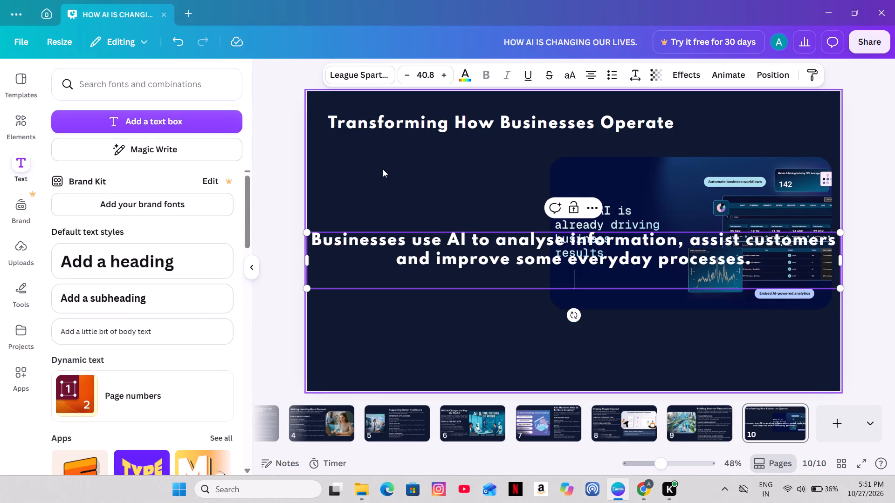
# Change the font of the whole business sentence to Open Sans.
pyautogui.hotkey('ctrl', 'a')
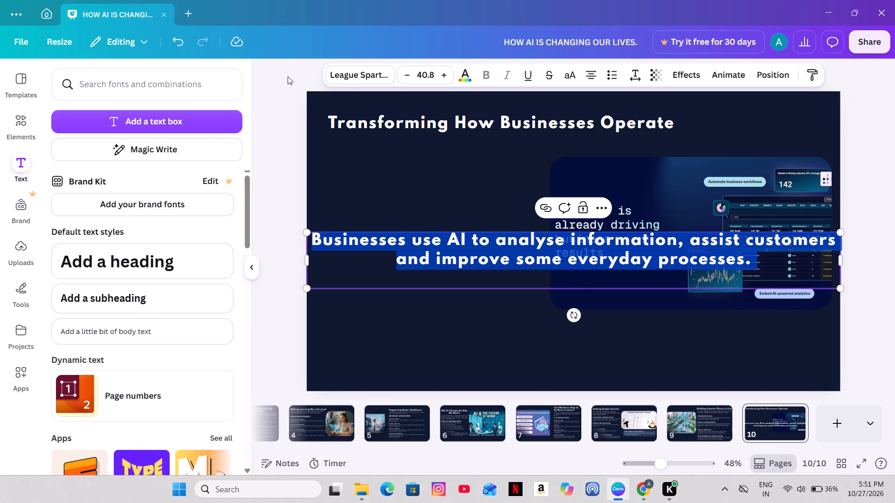
pyautogui.click(345, 79)
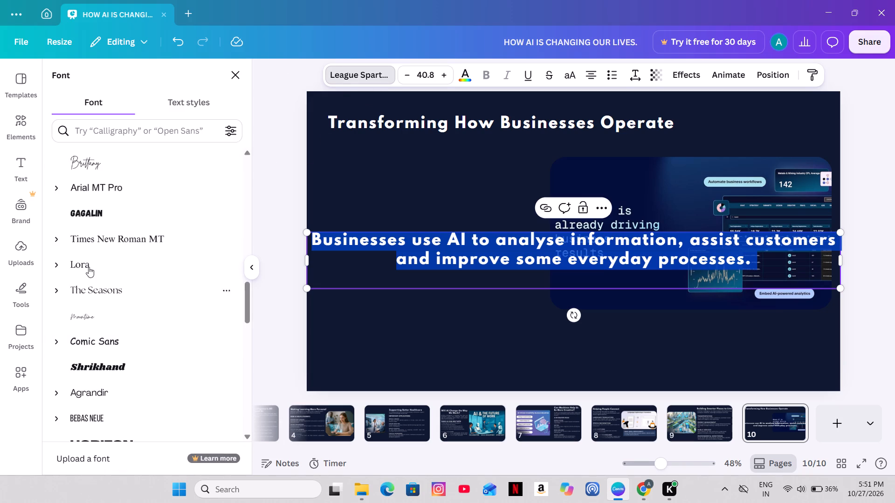
pyautogui.scroll(12, 113, 183)
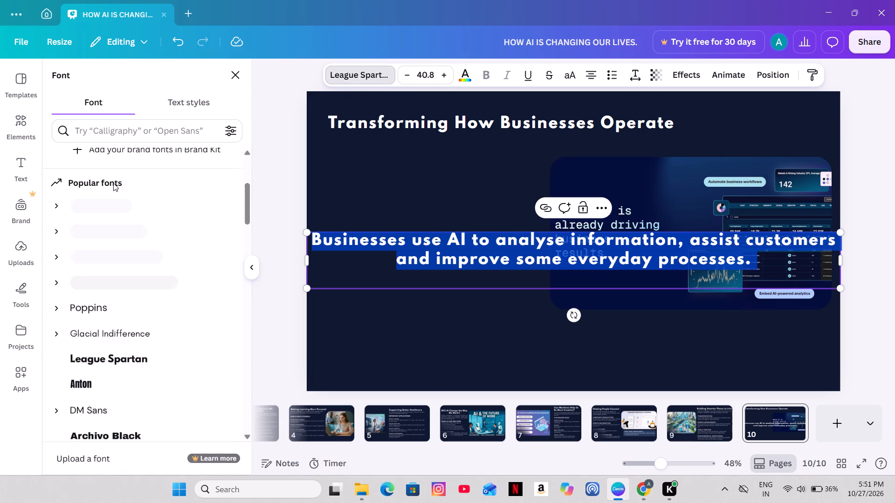
pyautogui.scroll(5, 113, 183)
pyautogui.click(125, 241)
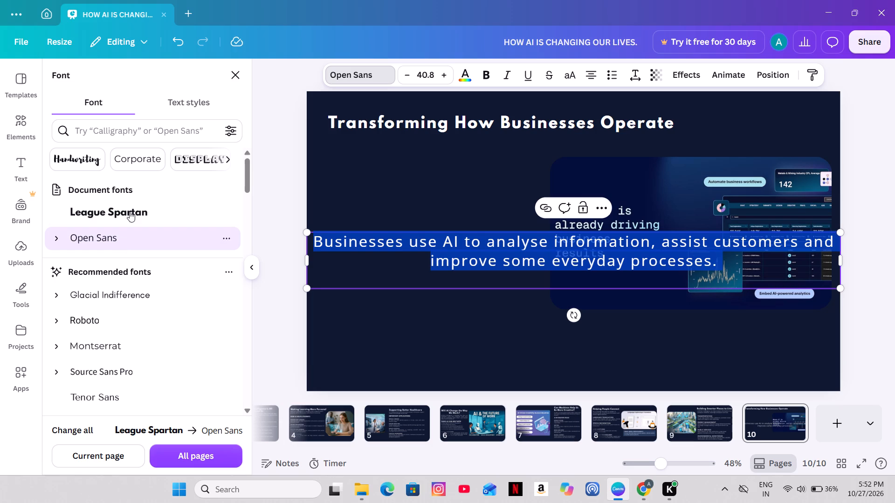
# Reduce the business sentence's font size to 24.8.
pyautogui.tripleClick(407, 71)
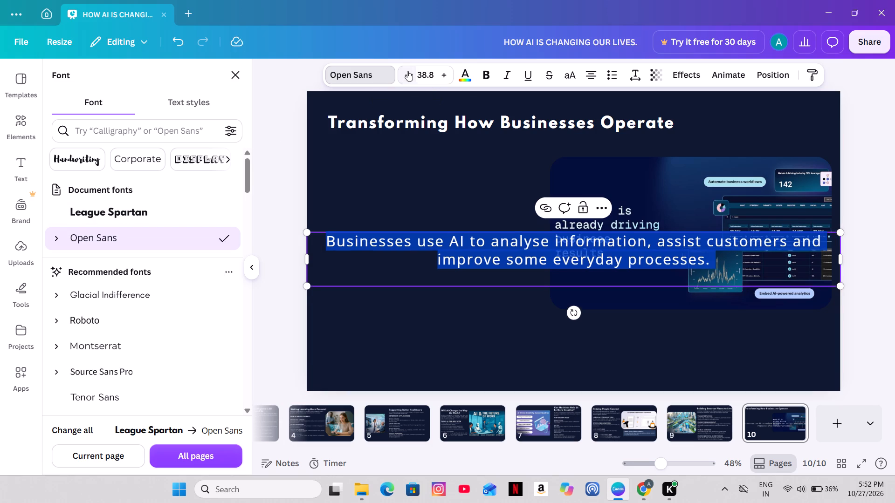
pyautogui.tripleClick(407, 71)
pyautogui.tripleClick(406, 71)
pyautogui.tripleClick(406, 71)
pyautogui.tripleClick(406, 71)
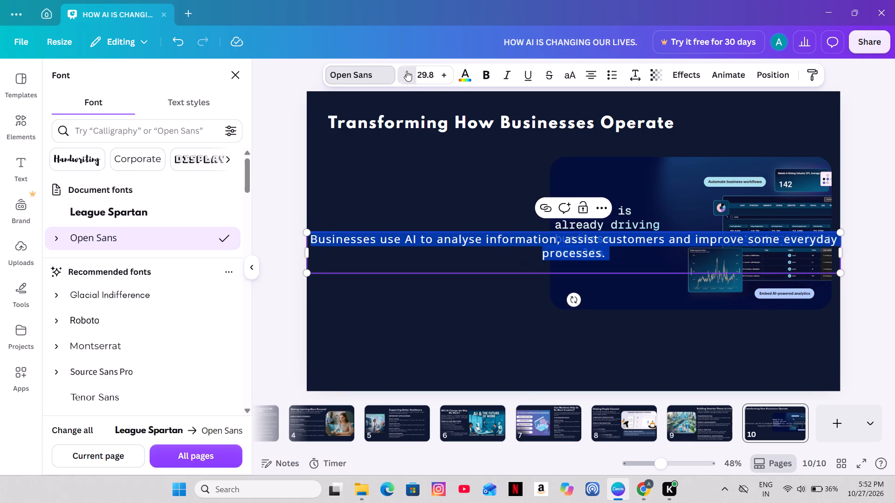
pyautogui.tripleClick(406, 71)
pyautogui.click(406, 71)
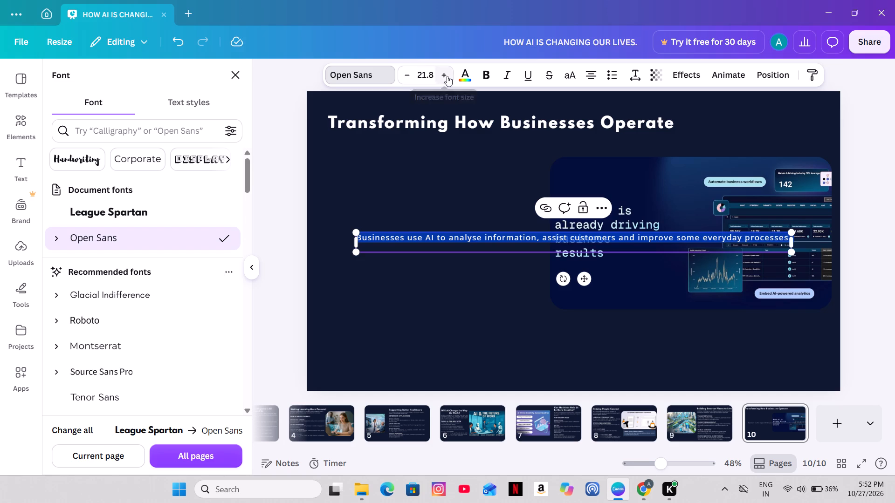
pyautogui.tripleClick(447, 76)
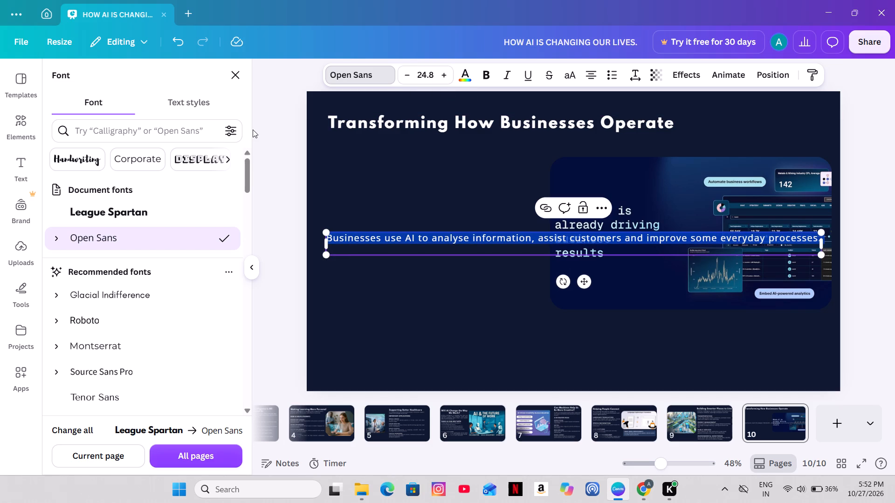
pyautogui.click(264, 122)
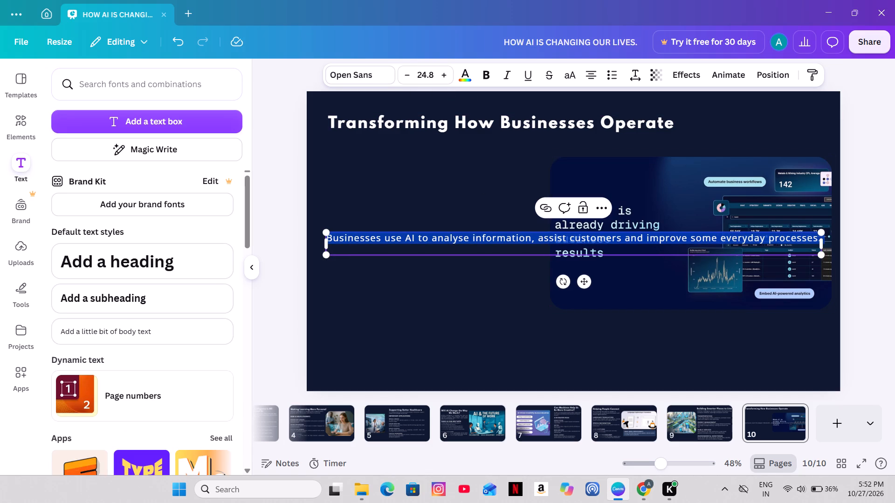
# Narrow the sentence's text box so it wraps onto three lines beside the image, and left-align the text.
pyautogui.moveTo(822, 242); pyautogui.dragTo(483, 258)
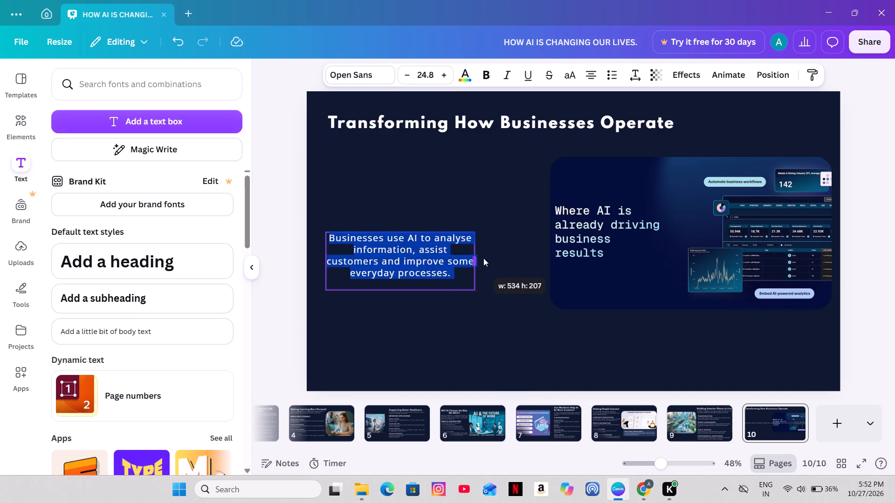
pyautogui.moveTo(483, 258); pyautogui.dragTo(529, 253)
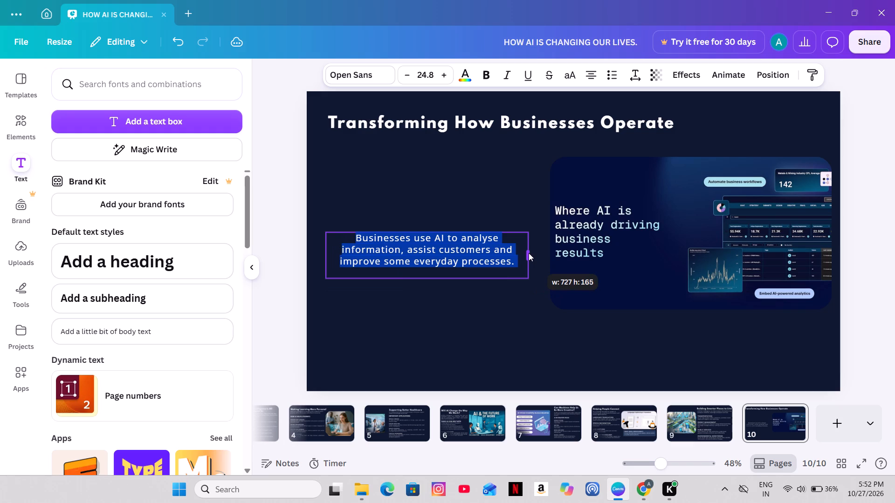
pyautogui.moveTo(529, 253); pyautogui.dragTo(546, 250)
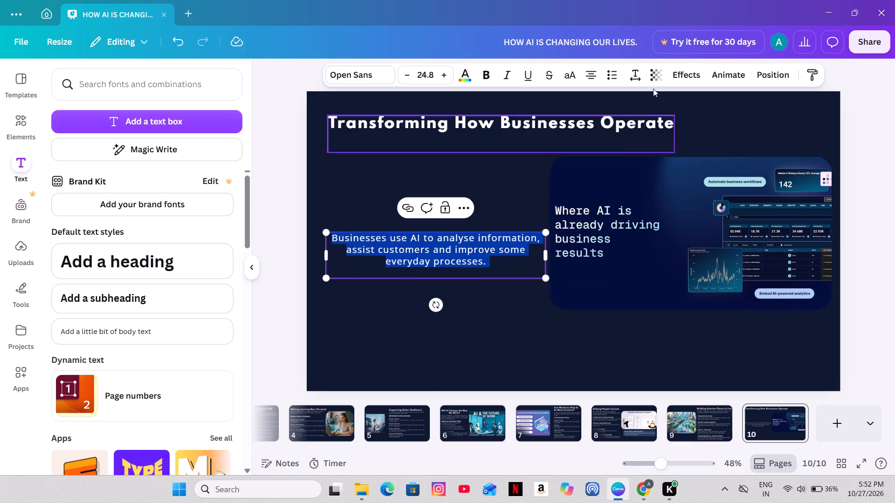
pyautogui.click(593, 79)
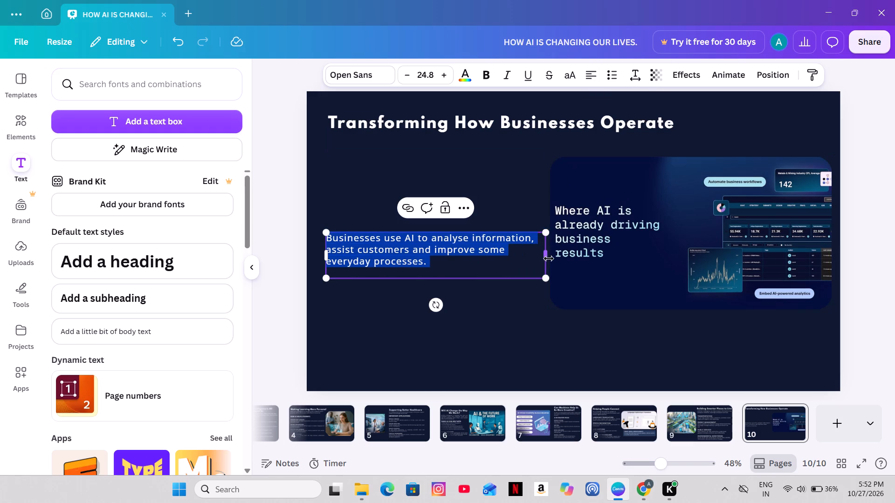
pyautogui.moveTo(549, 258); pyautogui.dragTo(562, 259)
pyautogui.click(889, 159)
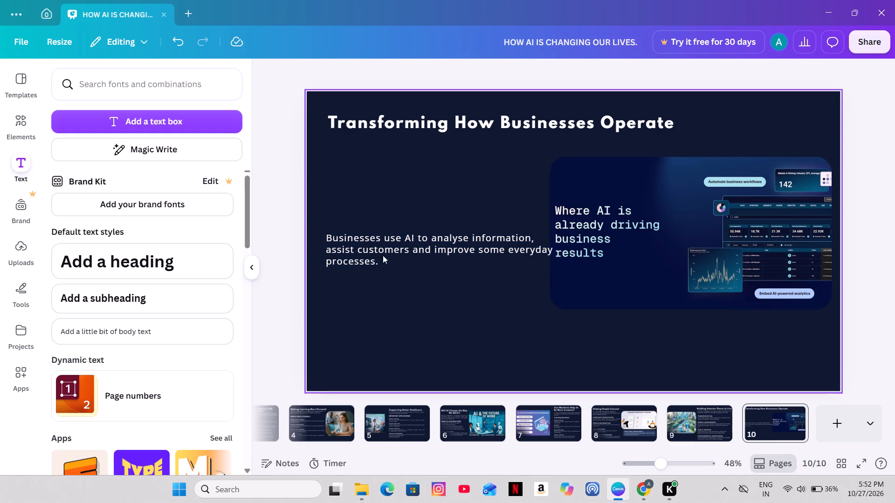
# Move the sentence up directly beneath the heading, aligned with the heading's left edge.
pyautogui.moveTo(388, 249); pyautogui.dragTo(383, 170)
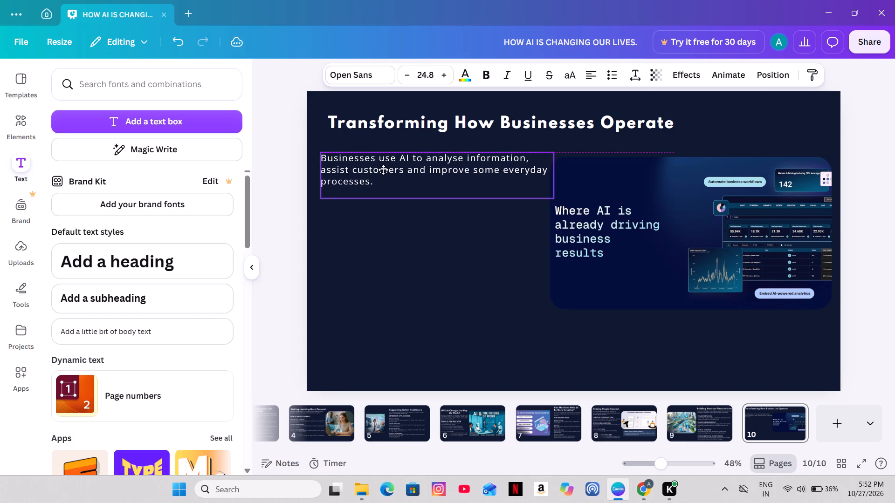
pyautogui.moveTo(383, 170); pyautogui.dragTo(389, 159)
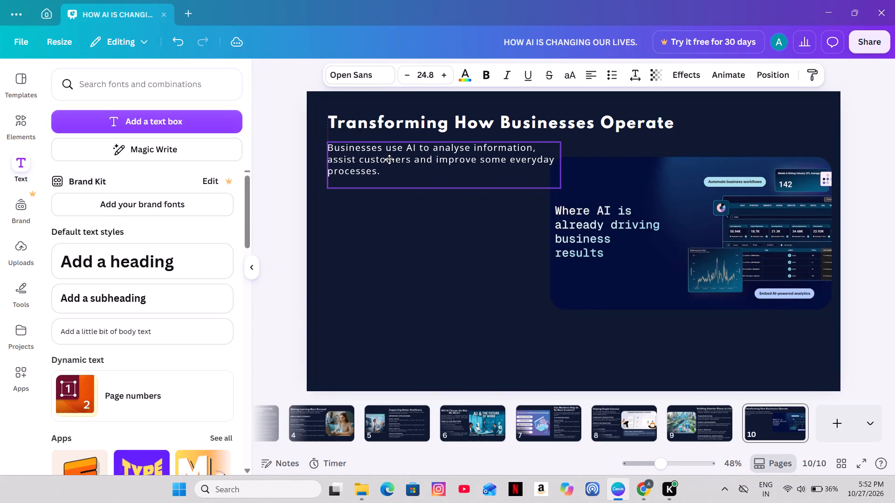
pyautogui.moveTo(389, 159); pyautogui.dragTo(393, 156)
pyautogui.click(869, 186)
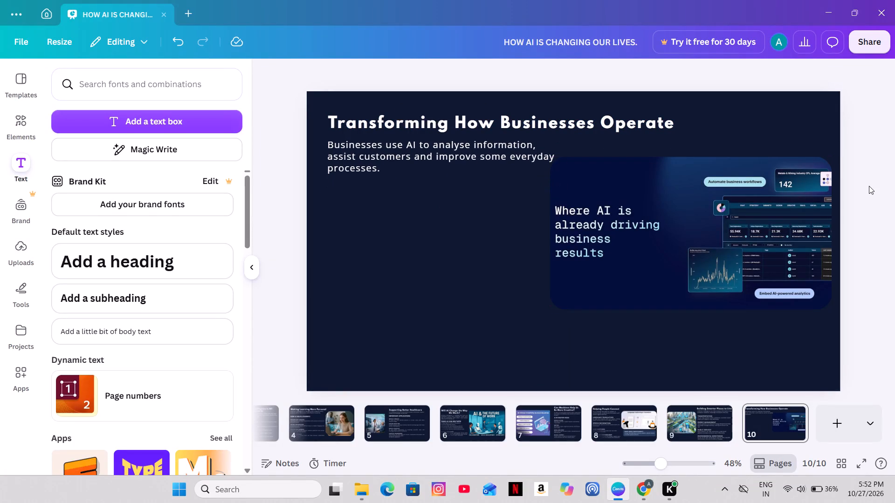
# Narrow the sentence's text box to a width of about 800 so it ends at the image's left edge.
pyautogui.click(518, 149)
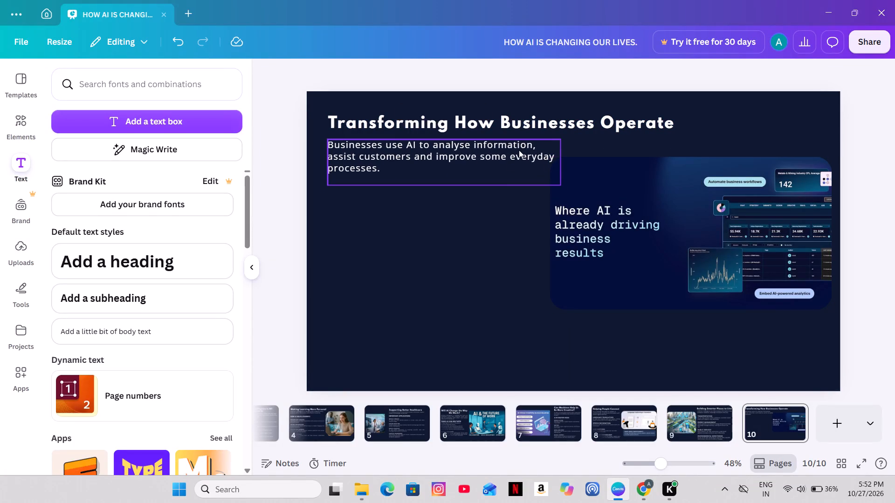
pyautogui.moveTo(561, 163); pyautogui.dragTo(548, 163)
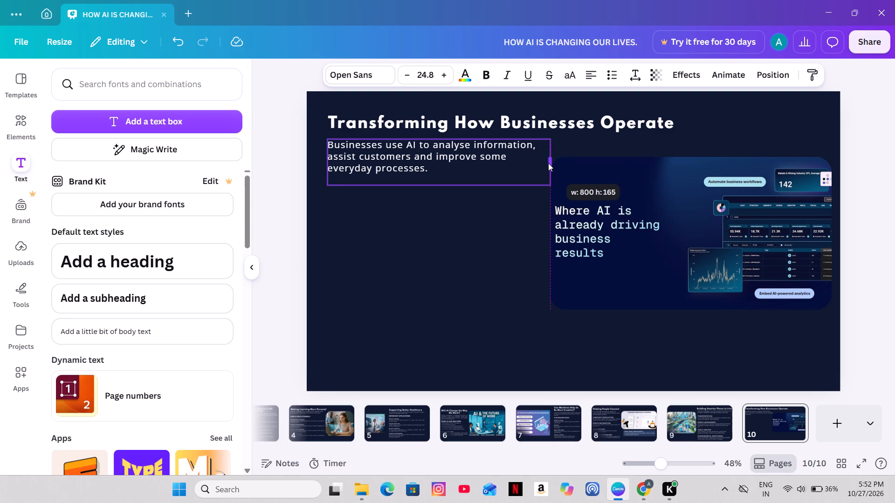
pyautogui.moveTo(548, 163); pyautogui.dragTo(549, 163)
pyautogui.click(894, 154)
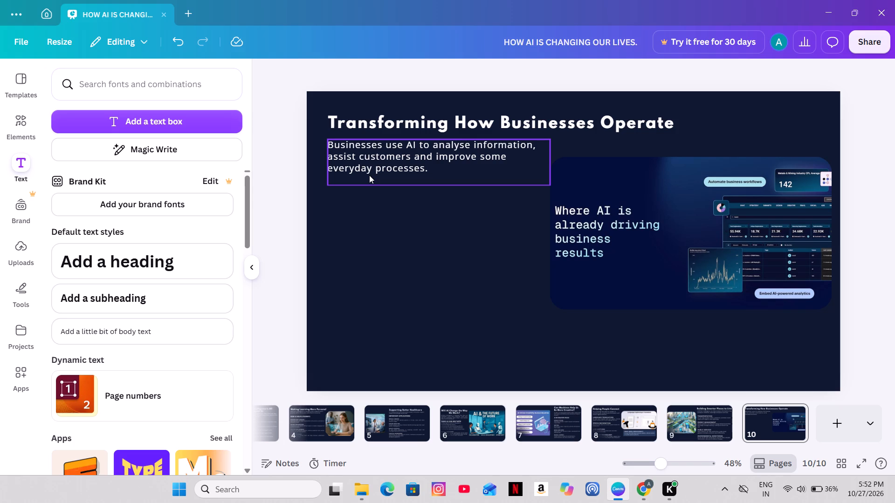
# Nudge the sentence's text box up slightly, closer to the heading.
pyautogui.press('Up')
pyautogui.press('Up')
pyautogui.press('Up')
pyautogui.press('Up')
pyautogui.press('Up')
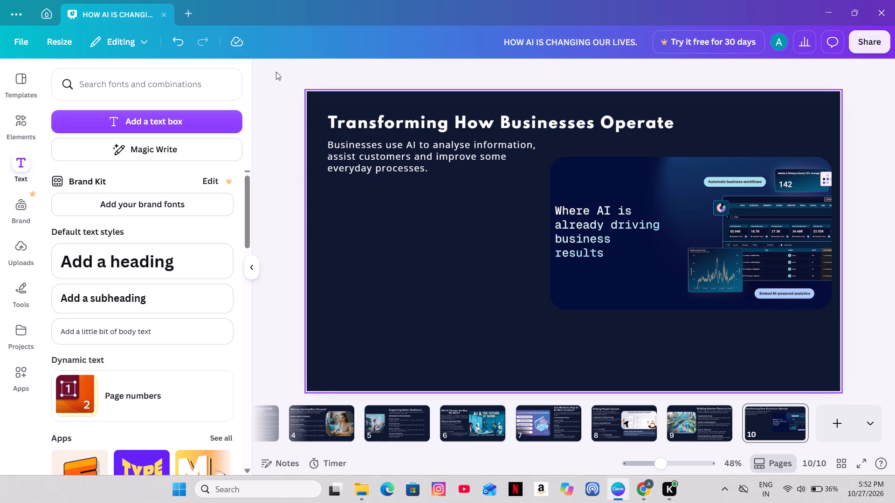
pyautogui.click(273, 103)
pyautogui.click(404, 166)
pyautogui.press('Up')
pyautogui.press('Up')
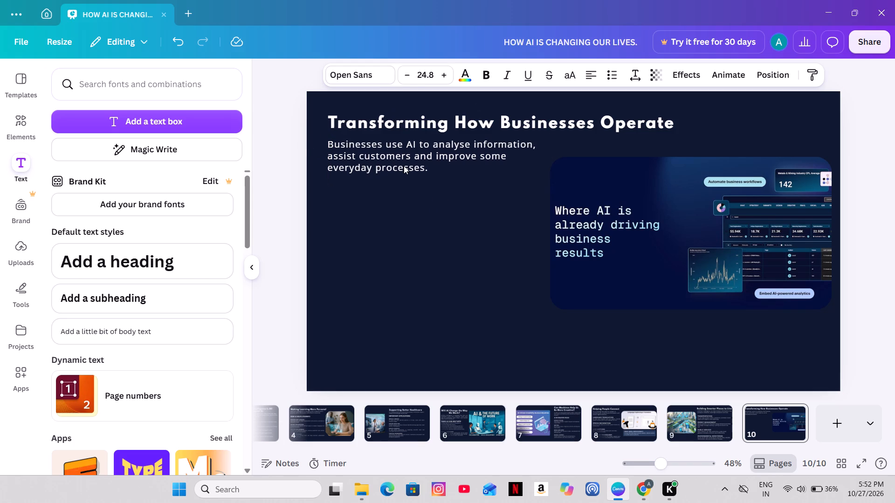
pyautogui.press('Up')
pyautogui.press('Up')
pyautogui.press('Up')
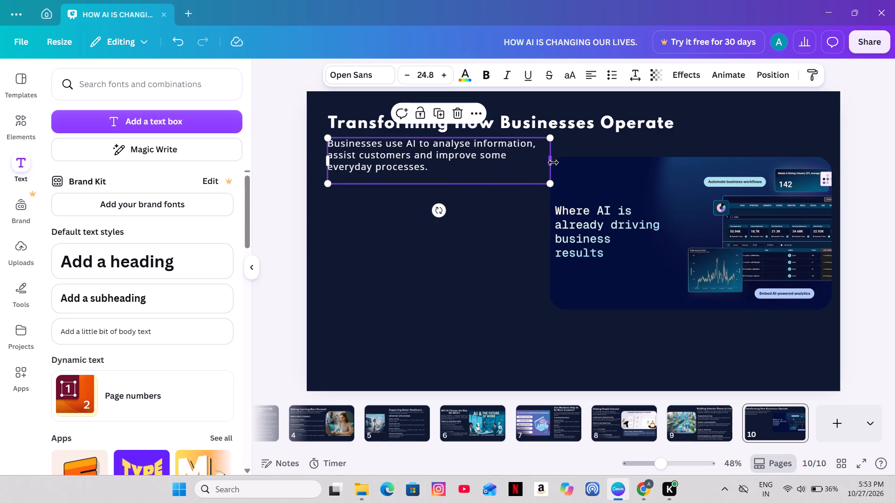
pyautogui.moveTo(553, 163); pyautogui.dragTo(560, 163)
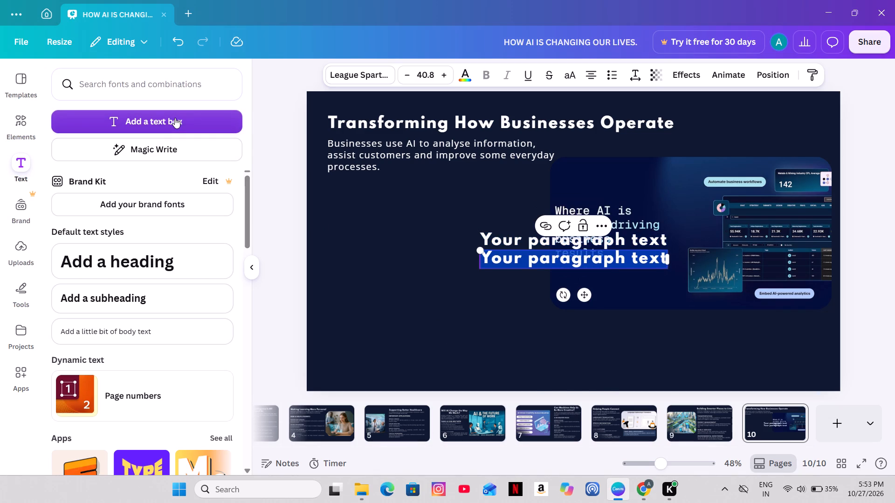
# Delete the leftover "Your paragraph text" placeholder above the pasted text.
pyautogui.click(495, 239)
pyautogui.press('BackSpace')
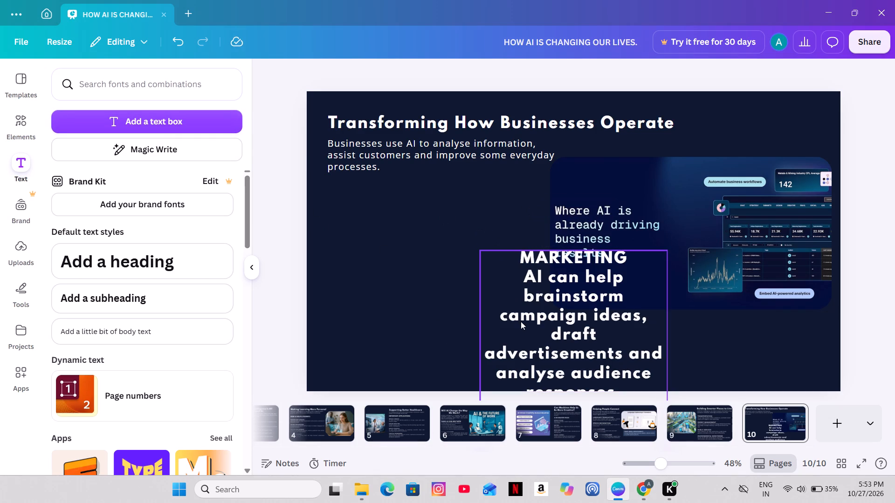
# Reduce the font size of all the pasted business text to 30.8.
pyautogui.click(519, 322)
pyautogui.hotkey('ctrl', 'a')
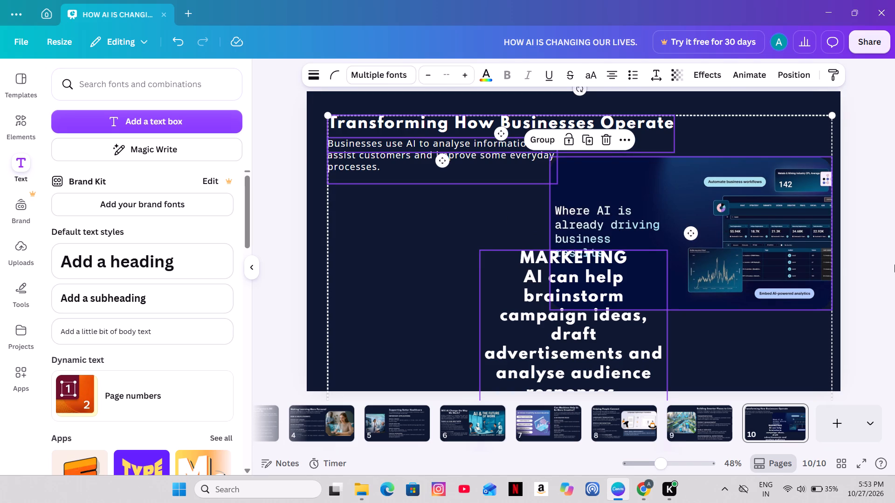
pyautogui.click(888, 262)
pyautogui.doubleClick(552, 328)
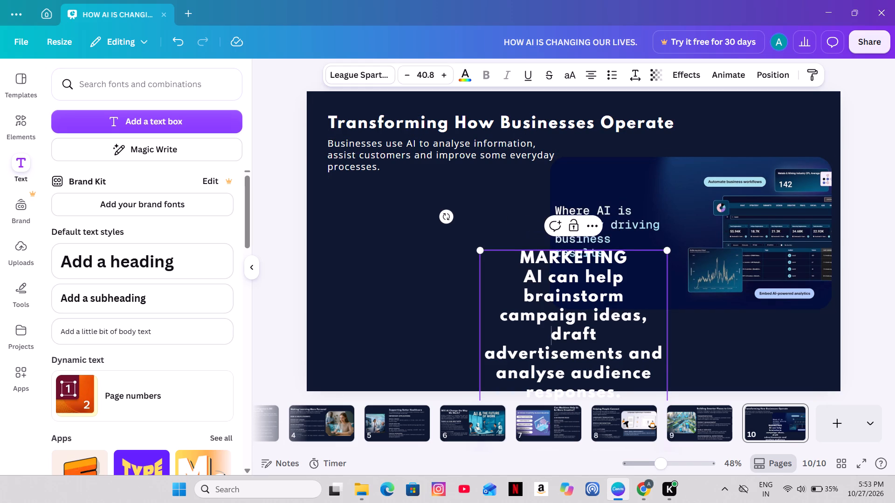
pyautogui.hotkey('ctrl', 'a')
pyautogui.tripleClick(411, 78)
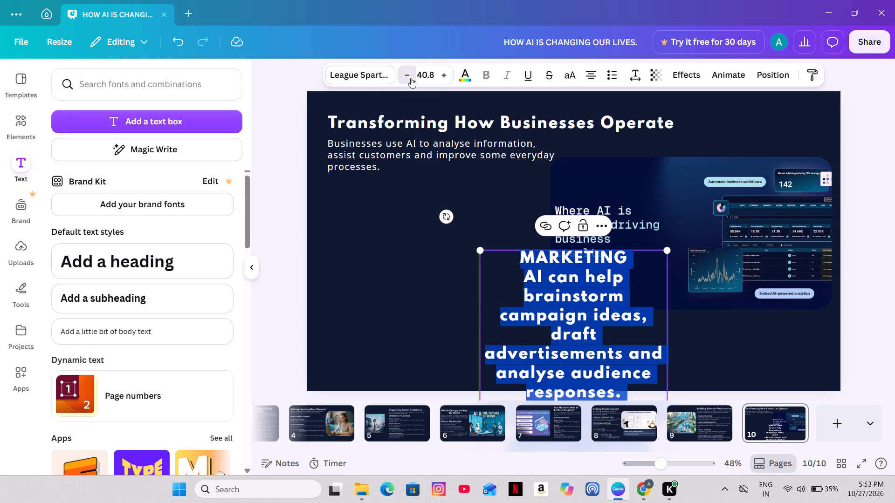
pyautogui.tripleClick(410, 78)
pyautogui.tripleClick(410, 78)
pyautogui.tripleClick(410, 78)
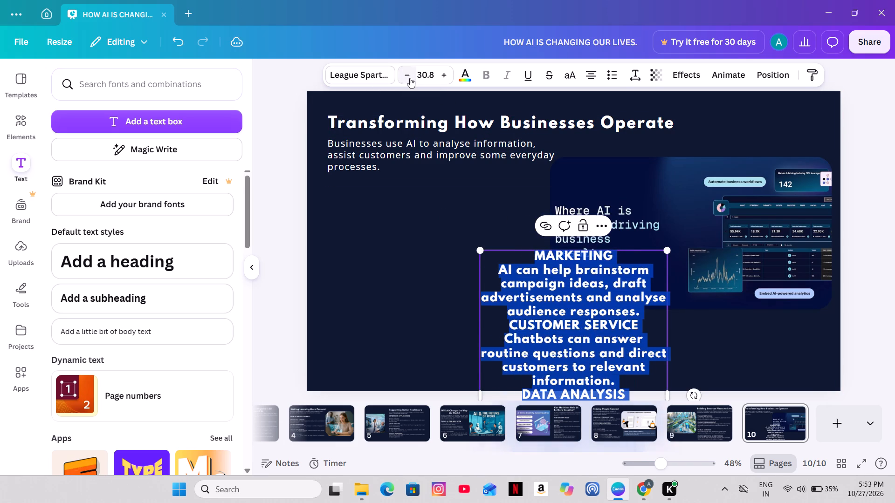
pyautogui.tripleClick(410, 78)
pyautogui.tripleClick(410, 78)
pyautogui.tripleClick(410, 78)
pyautogui.tripleClick(410, 78)
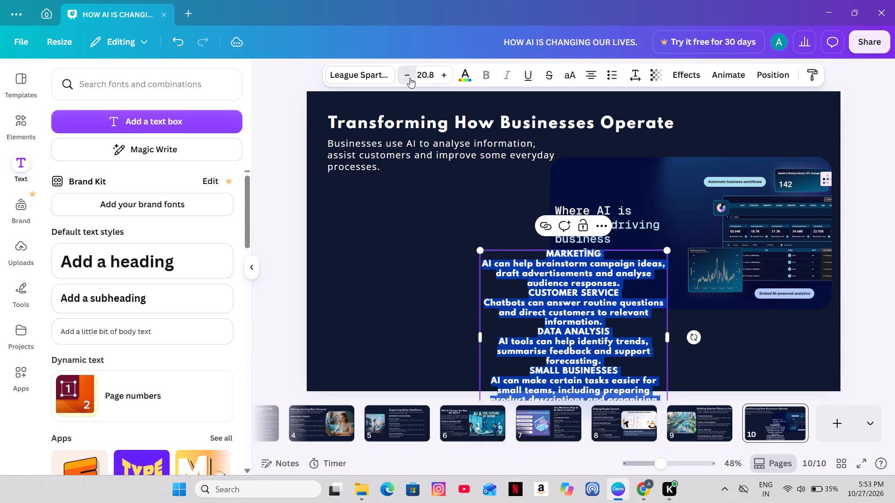
pyautogui.click(410, 78)
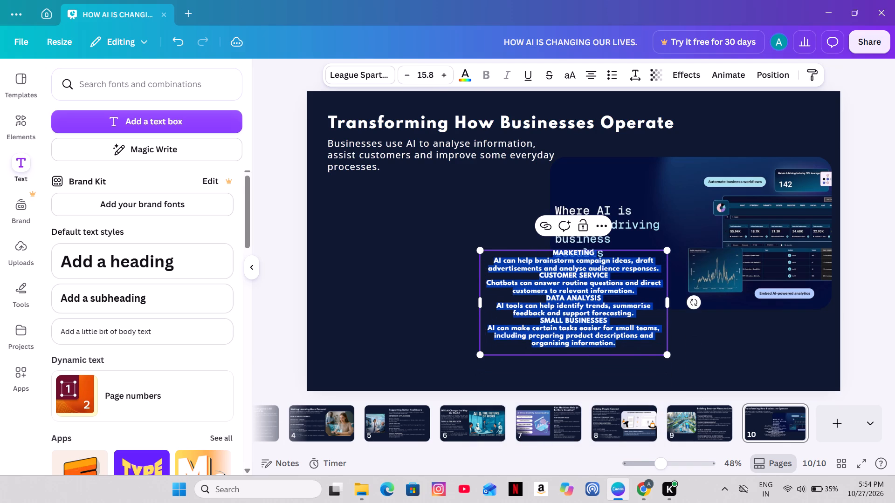
pyautogui.tripleClick(445, 75)
pyautogui.tripleClick(445, 75)
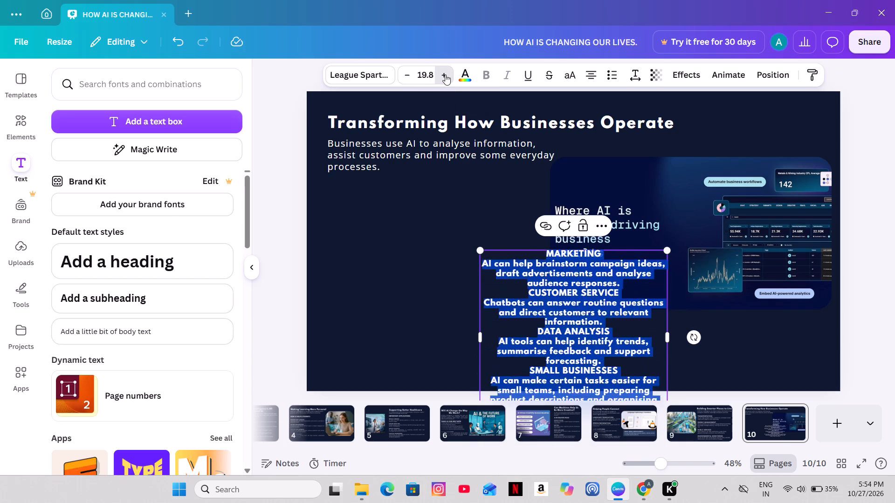
pyautogui.doubleClick(445, 75)
pyautogui.click(445, 75)
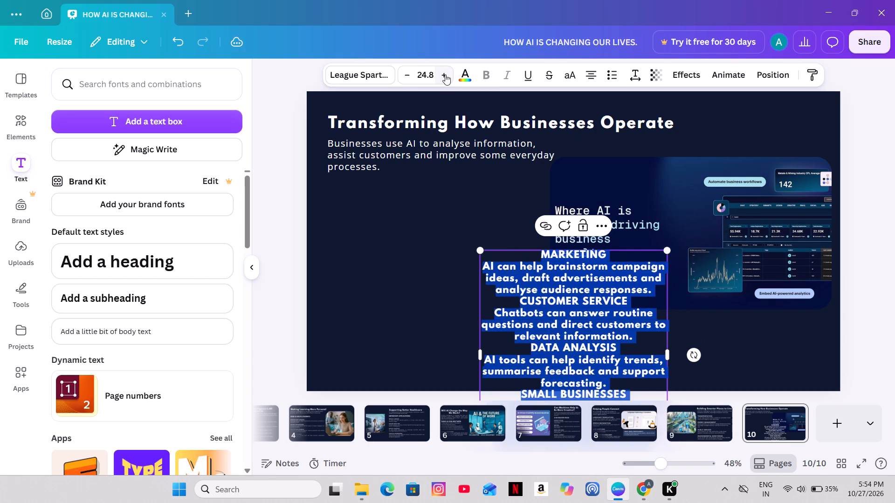
pyautogui.tripleClick(445, 75)
pyautogui.tripleClick(445, 75)
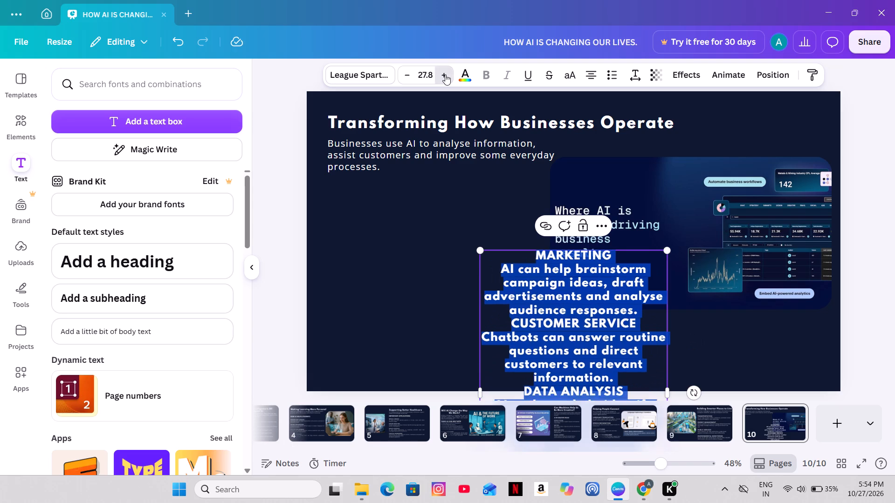
pyautogui.doubleClick(445, 75)
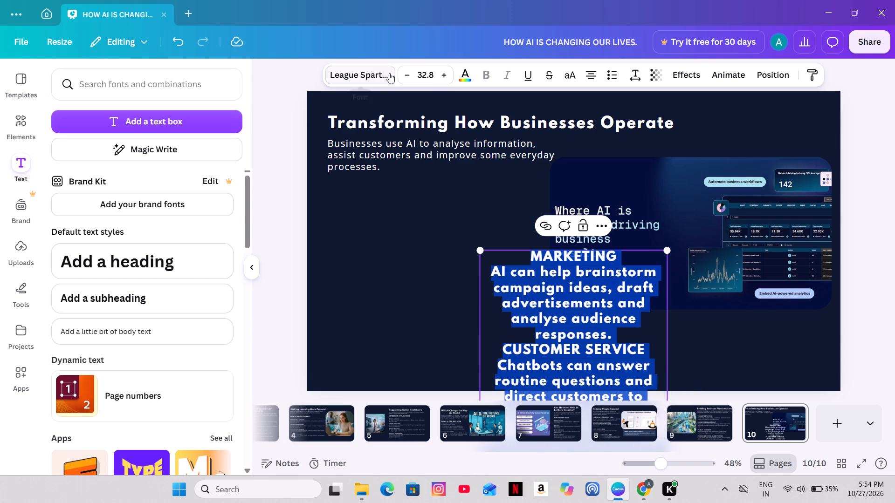
pyautogui.click(403, 73)
pyautogui.click(403, 73)
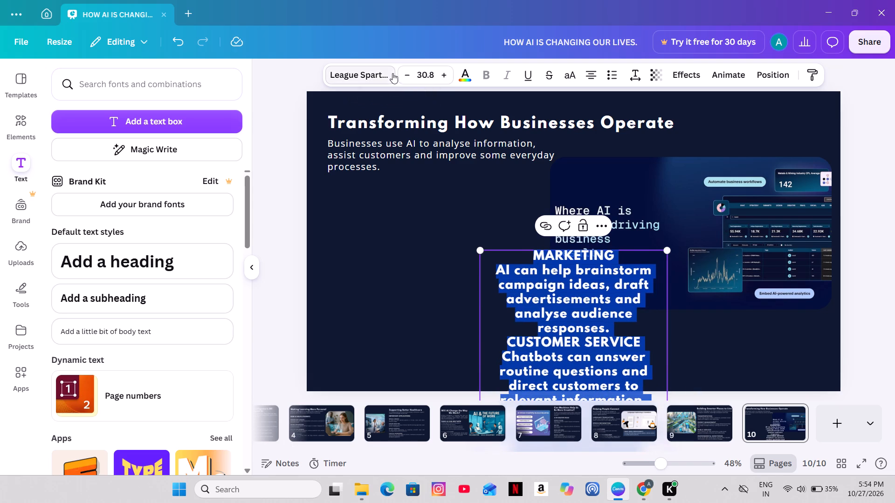
# Change the font of the pasted business text to Open Sans.
pyautogui.click(378, 73)
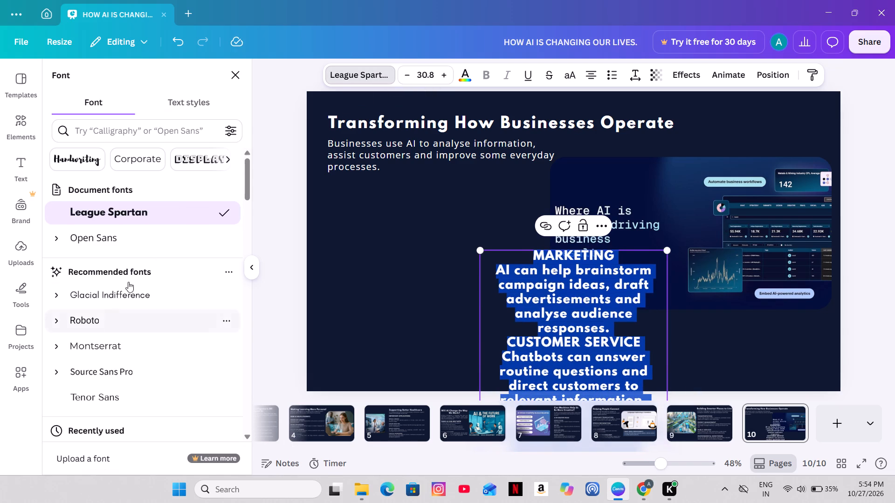
pyautogui.click(113, 237)
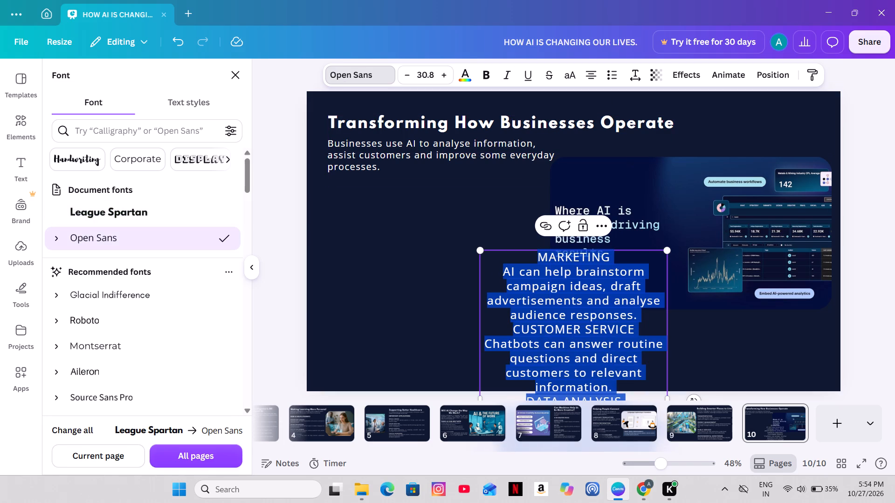
pyautogui.click(886, 320)
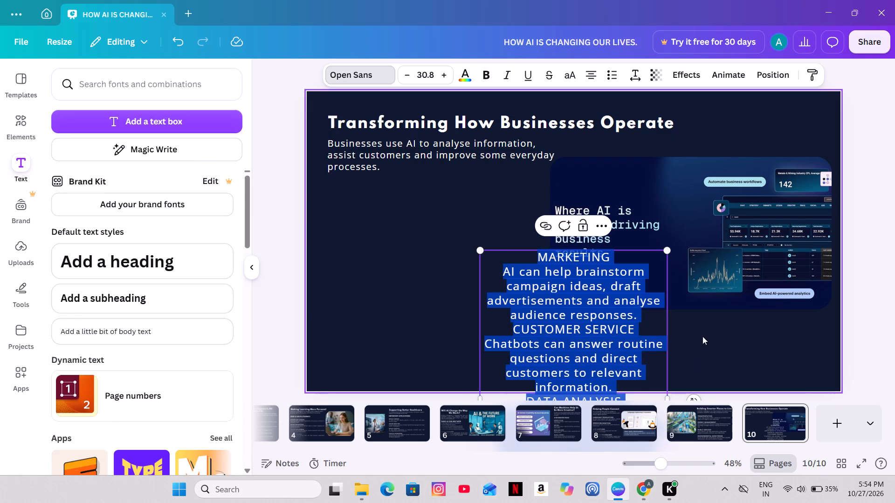
# Widen the pasted text box until its right side lines up with the image's right edge.
pyautogui.click(665, 332)
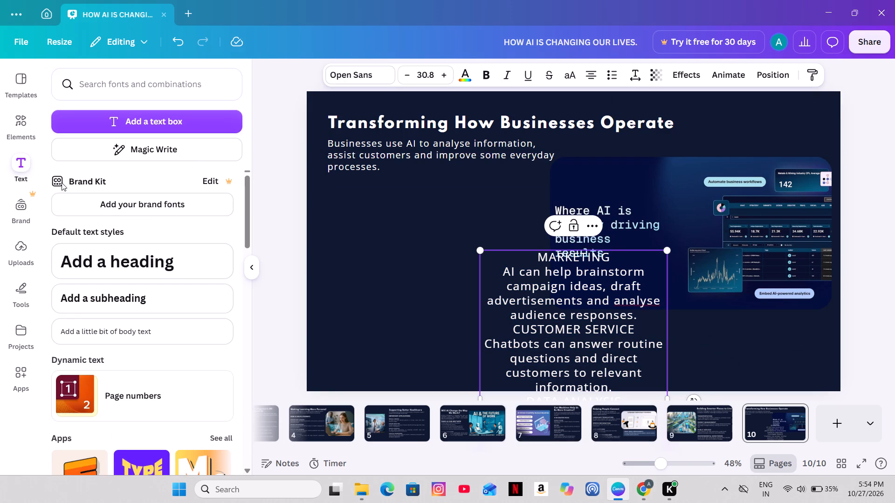
pyautogui.scroll(-6, 791, 220)
pyautogui.scroll(-5, 752, 234)
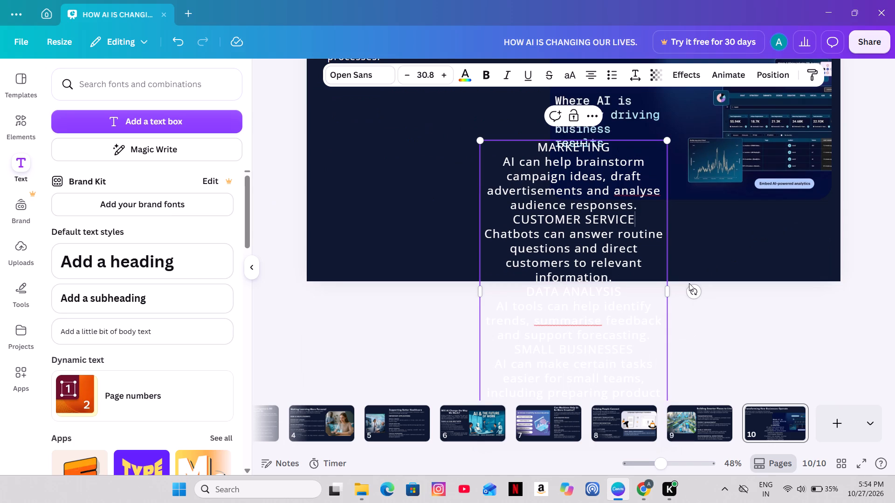
pyautogui.moveTo(671, 288); pyautogui.dragTo(802, 264)
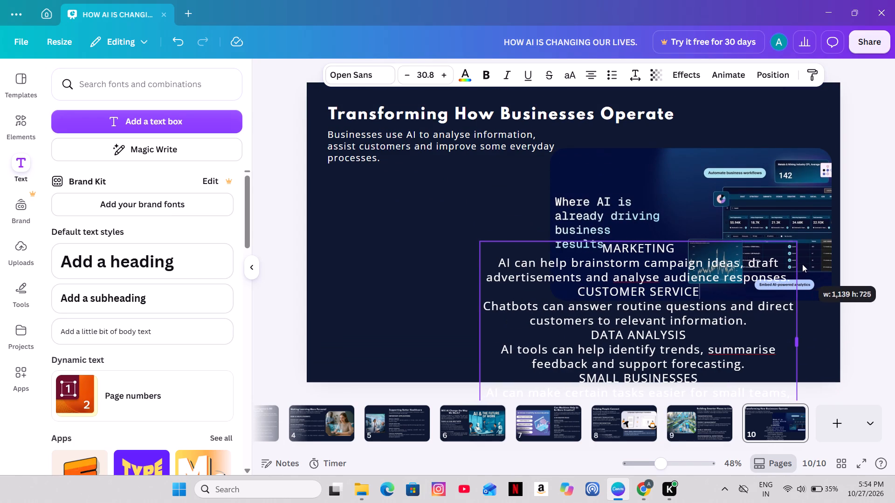
pyautogui.moveTo(802, 264); pyautogui.dragTo(837, 228)
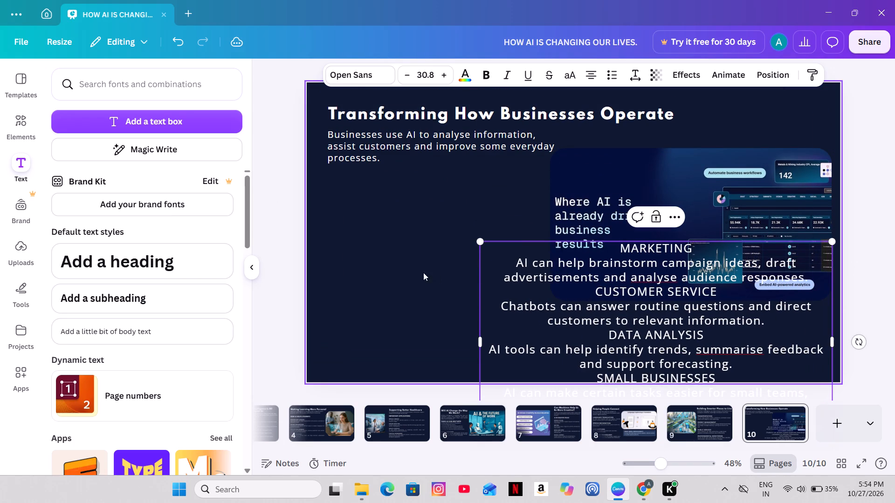
# Move the pasted text box up and to the left so it sits directly beneath the introductory sentence.
pyautogui.click(294, 241)
pyautogui.moveTo(760, 338); pyautogui.dragTo(501, 251)
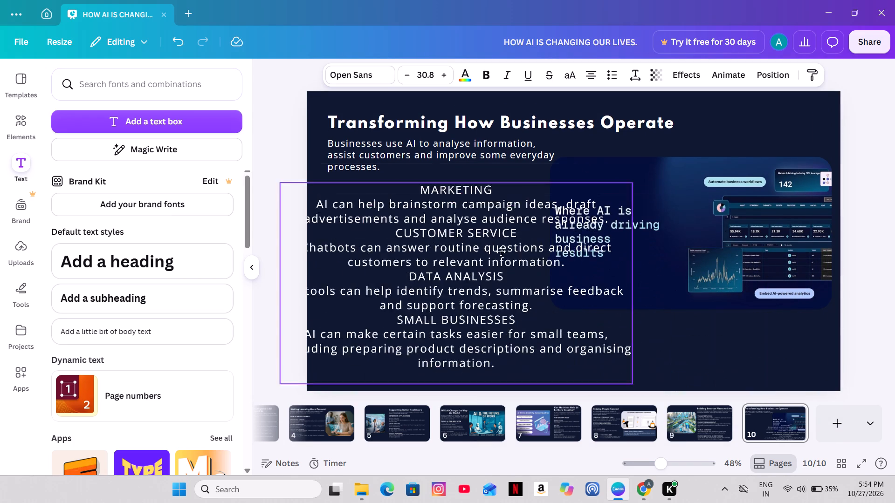
pyautogui.moveTo(501, 251); pyautogui.dragTo(598, 267)
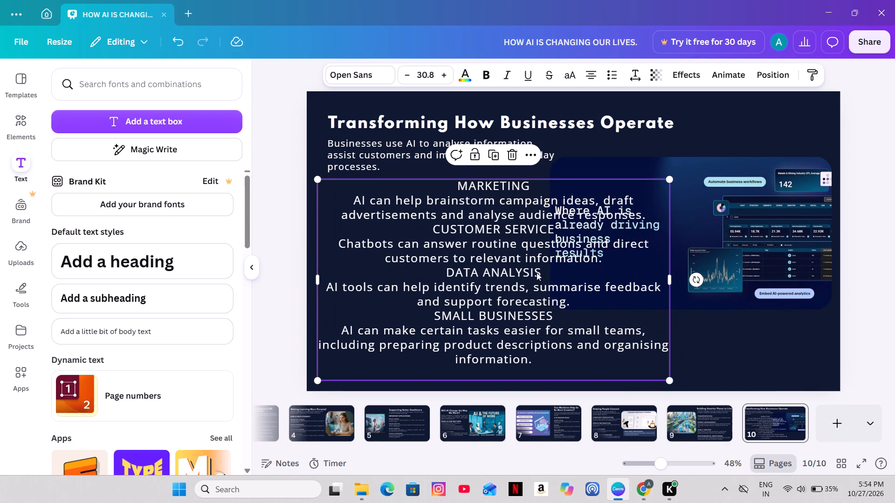
# Left-align all the pasted business text on slide 10.
pyautogui.tripleClick(537, 272)
pyautogui.click(555, 264)
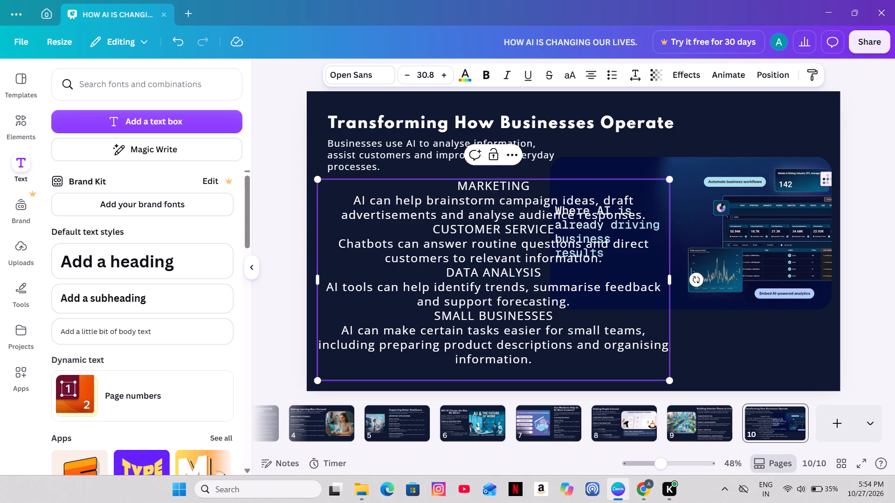
pyautogui.hotkey('ctrl', 'a')
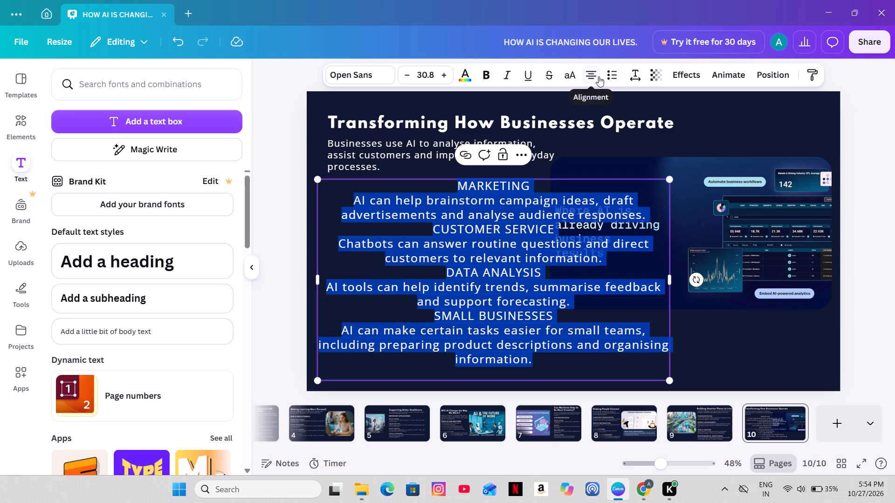
pyautogui.click(598, 76)
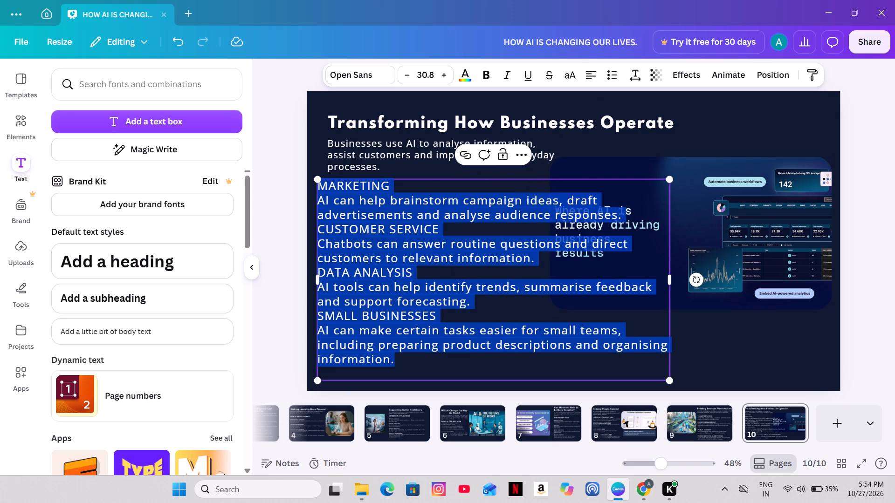
# Narrow the business text box until its right side meets the left edge of the image.
pyautogui.moveTo(668, 277); pyautogui.dragTo(658, 278)
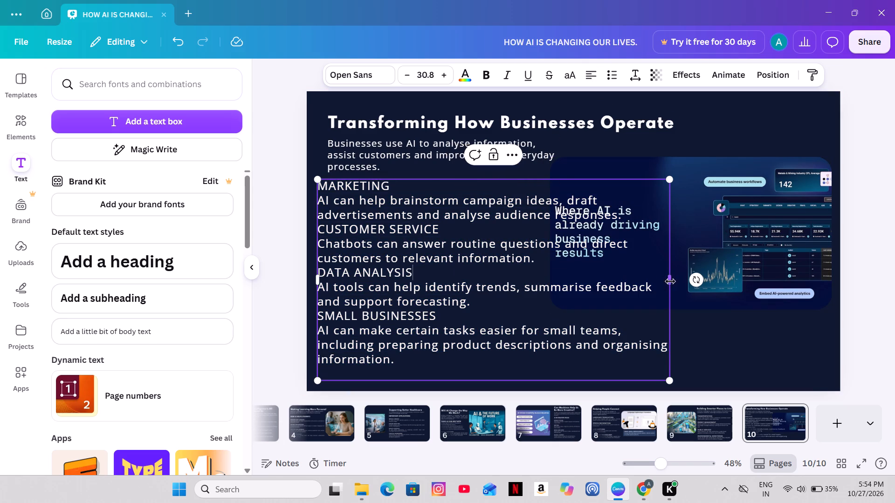
pyautogui.click(879, 244)
pyautogui.click(652, 283)
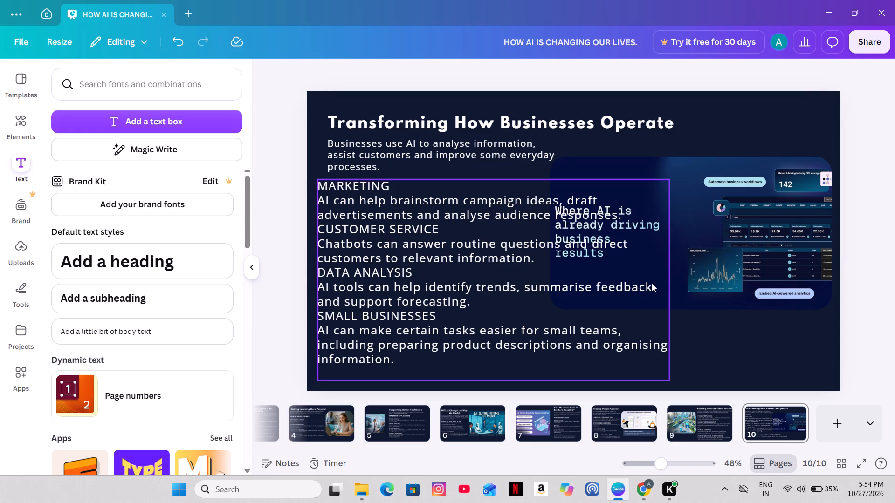
pyautogui.moveTo(671, 281); pyautogui.dragTo(575, 289)
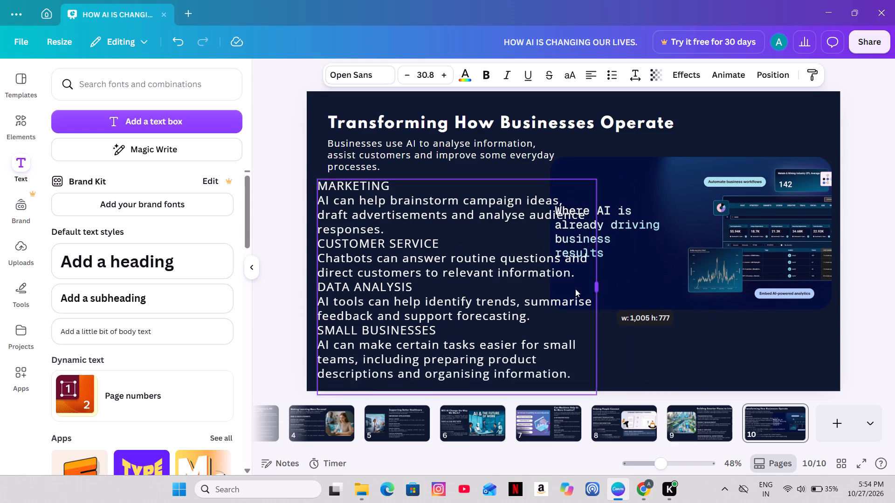
pyautogui.moveTo(575, 289); pyautogui.dragTo(554, 286)
pyautogui.scroll(-6, 556, 272)
pyautogui.scroll(-4, 482, 282)
pyautogui.scroll(-5, 599, 301)
pyautogui.click(872, 273)
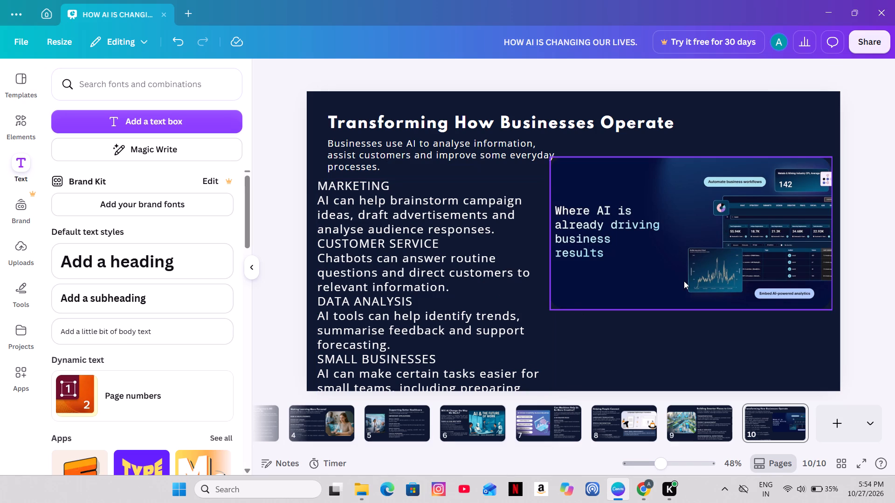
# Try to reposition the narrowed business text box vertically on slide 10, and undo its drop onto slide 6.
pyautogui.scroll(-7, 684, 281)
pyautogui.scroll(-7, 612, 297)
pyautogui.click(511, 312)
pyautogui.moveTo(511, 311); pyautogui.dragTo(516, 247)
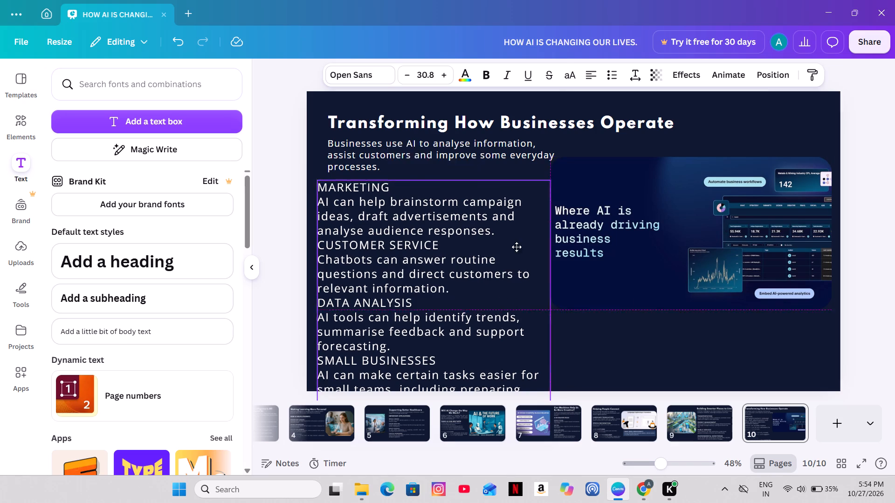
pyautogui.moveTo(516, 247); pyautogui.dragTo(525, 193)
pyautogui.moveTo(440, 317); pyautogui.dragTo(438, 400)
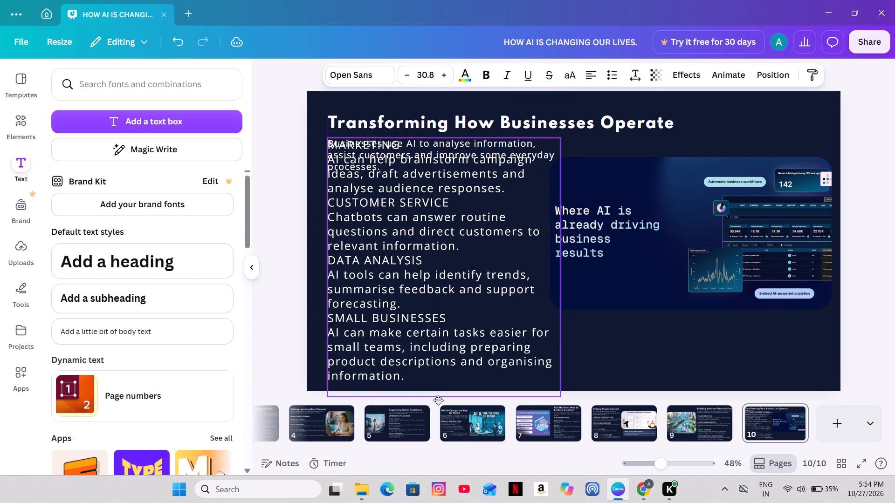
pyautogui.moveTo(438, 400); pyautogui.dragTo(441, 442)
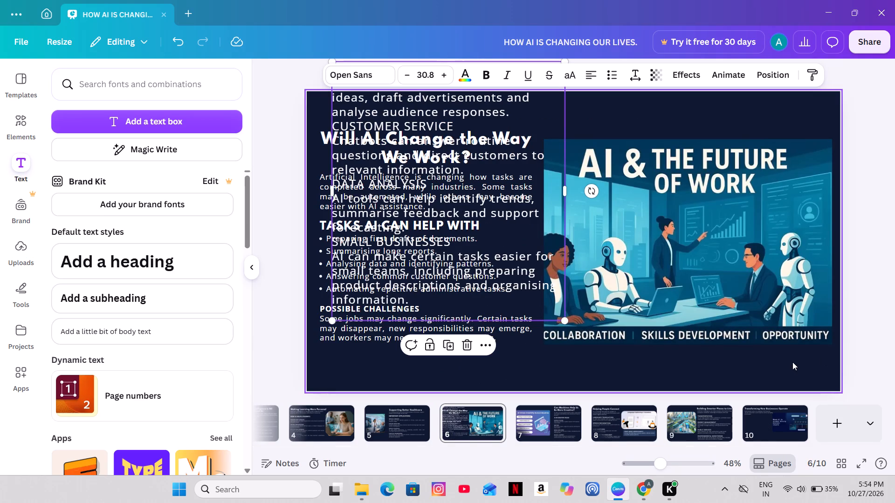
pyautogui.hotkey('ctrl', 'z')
# Return to slide 10 and move the business text box down so it starts below the introductory sentence.
pyautogui.click(776, 409)
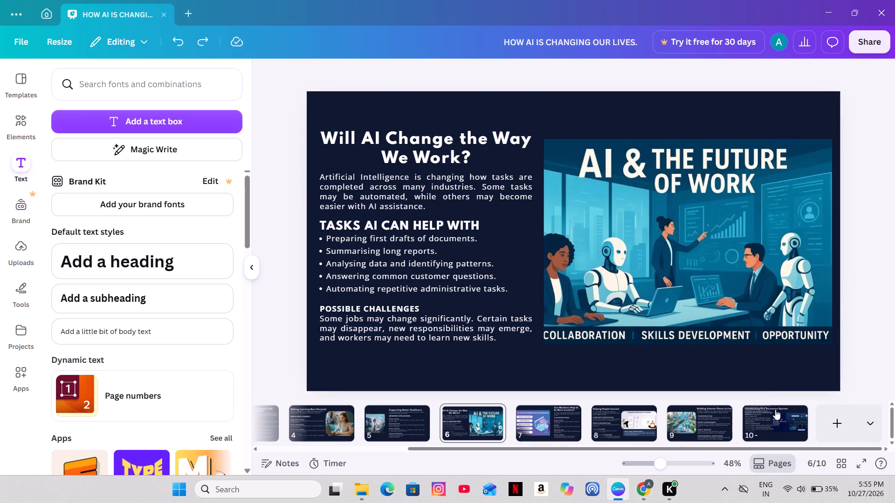
pyautogui.scroll(3, 576, 251)
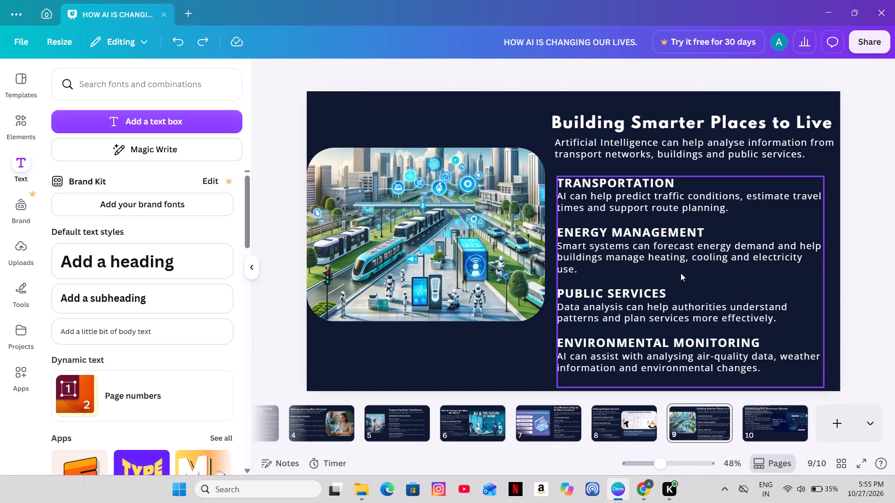
pyautogui.click(792, 420)
pyautogui.scroll(2, 615, 265)
pyautogui.click(785, 427)
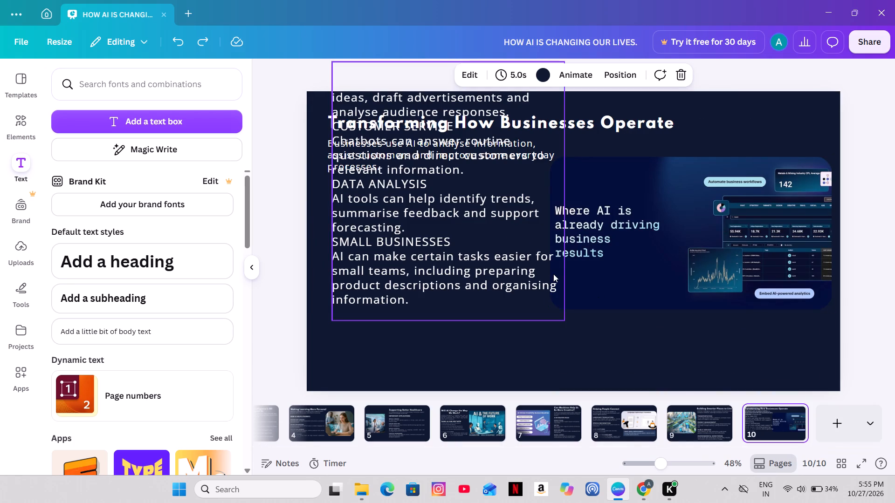
pyautogui.keyDown('ctrl'); pyautogui.scroll(2, 553, 274); pyautogui.keyUp('ctrl')
pyautogui.keyDown('ctrl'); pyautogui.scroll(-4, 553, 274); pyautogui.keyUp('ctrl')
pyautogui.keyDown('ctrl'); pyautogui.scroll(1, 553, 274); pyautogui.keyUp('ctrl')
pyautogui.moveTo(474, 245); pyautogui.dragTo(617, 283)
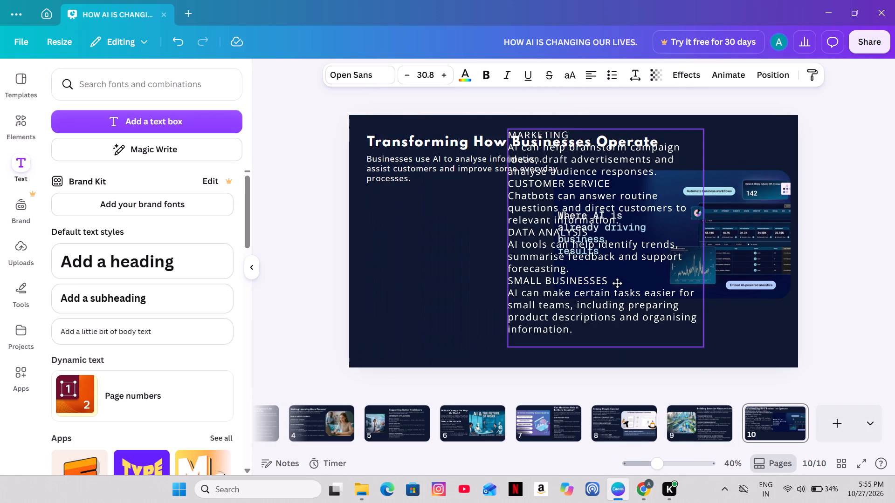
pyautogui.moveTo(617, 283); pyautogui.dragTo(529, 358)
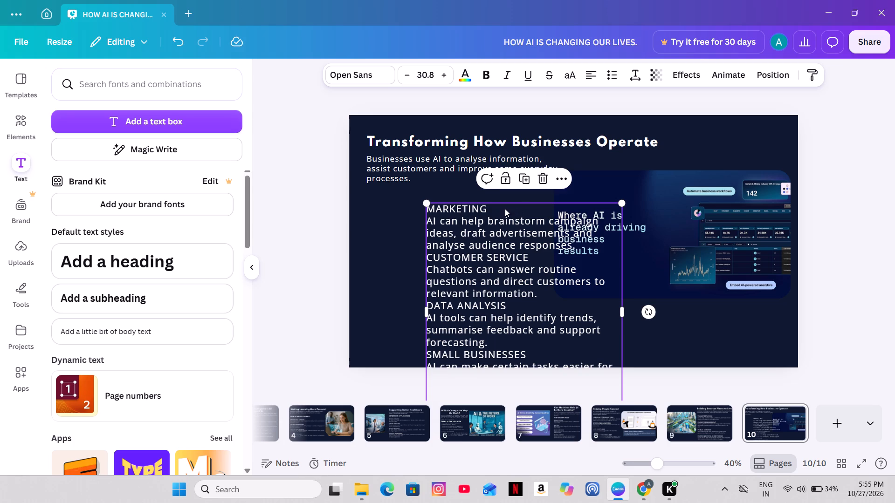
# Make the MARKETING heading bold.
pyautogui.doubleClick(504, 209)
pyautogui.moveTo(504, 209); pyautogui.dragTo(438, 204)
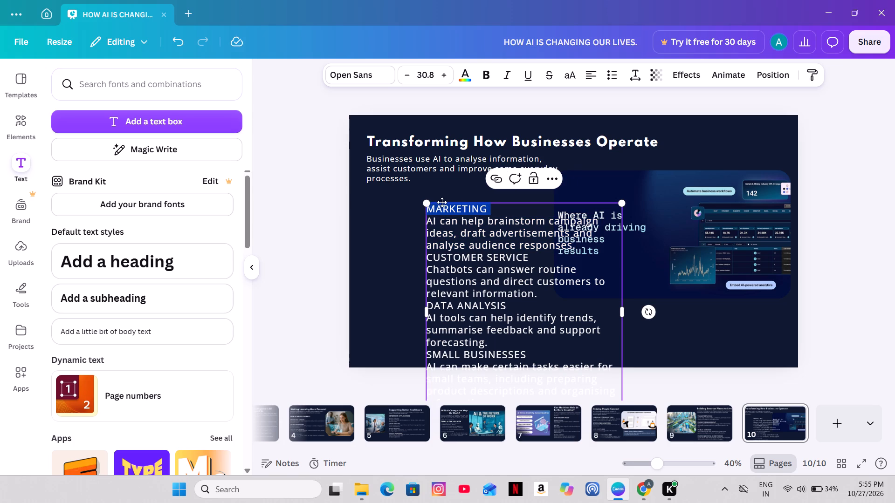
pyautogui.click(483, 69)
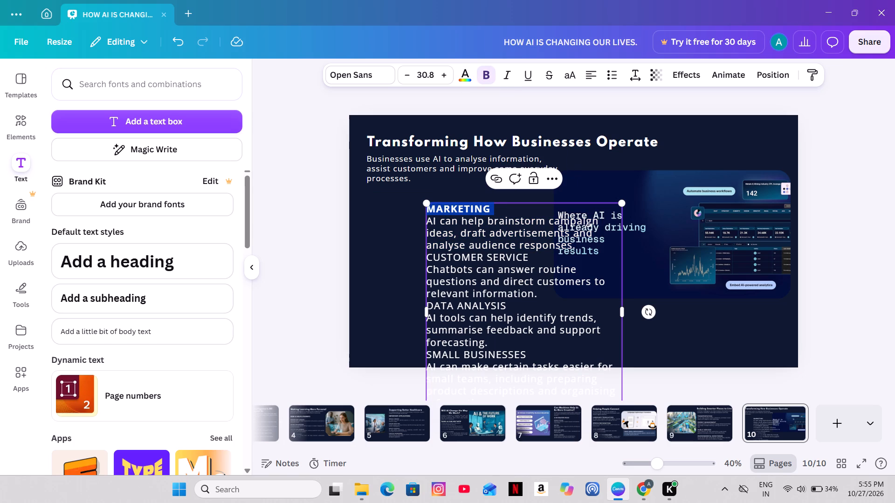
# Reduce the font size of the description under MARKETING to 24.8.
pyautogui.moveTo(576, 243); pyautogui.dragTo(477, 237)
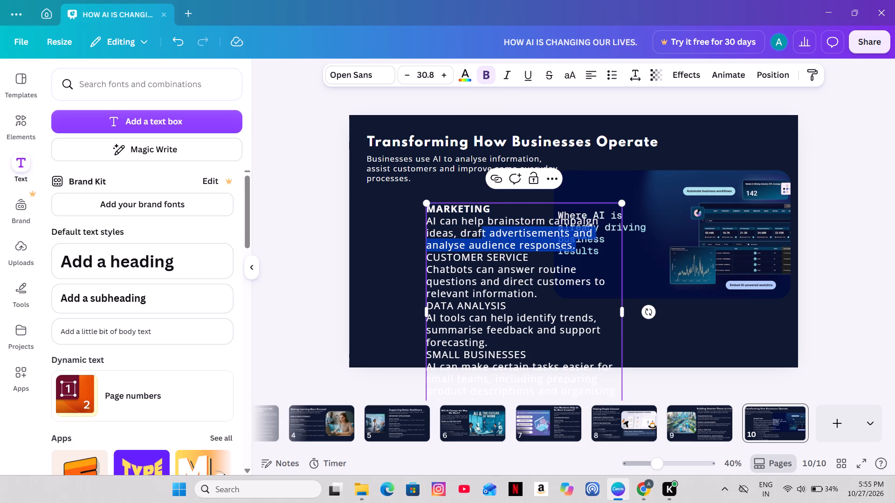
pyautogui.moveTo(477, 237); pyautogui.dragTo(420, 218)
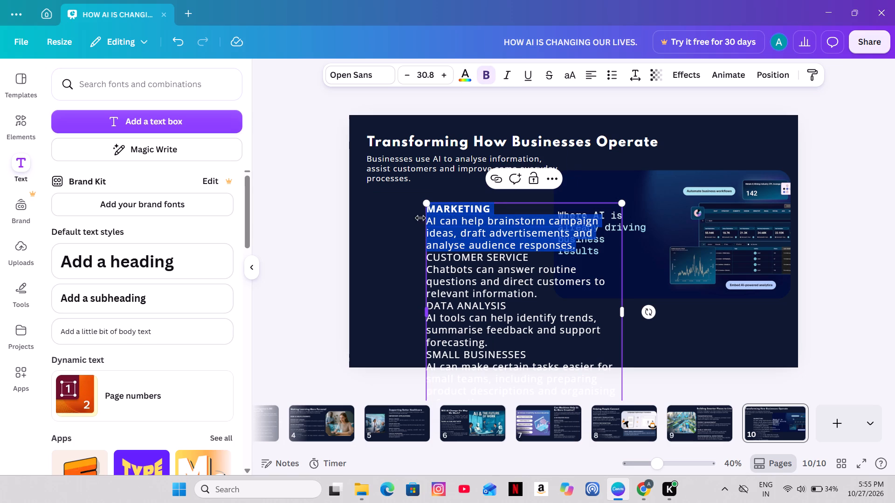
pyautogui.moveTo(420, 218); pyautogui.dragTo(427, 224)
pyautogui.tripleClick(410, 72)
pyautogui.doubleClick(410, 72)
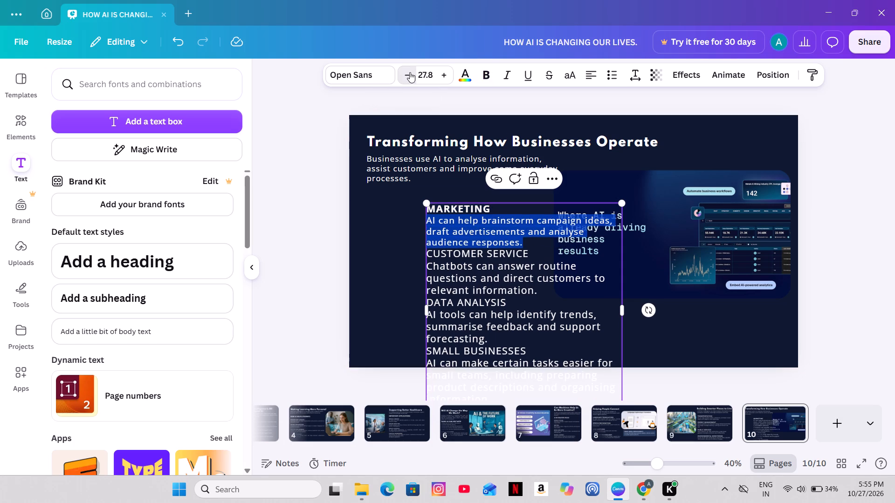
pyautogui.click(410, 72)
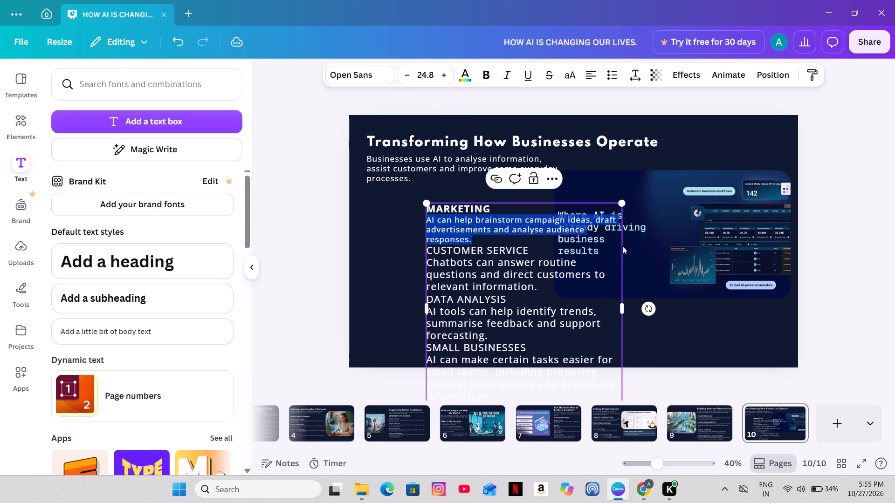
# Insert a blank line between the MARKETING description and the CUSTOMER SERVICE heading.
pyautogui.moveTo(547, 245); pyautogui.dragTo(435, 249)
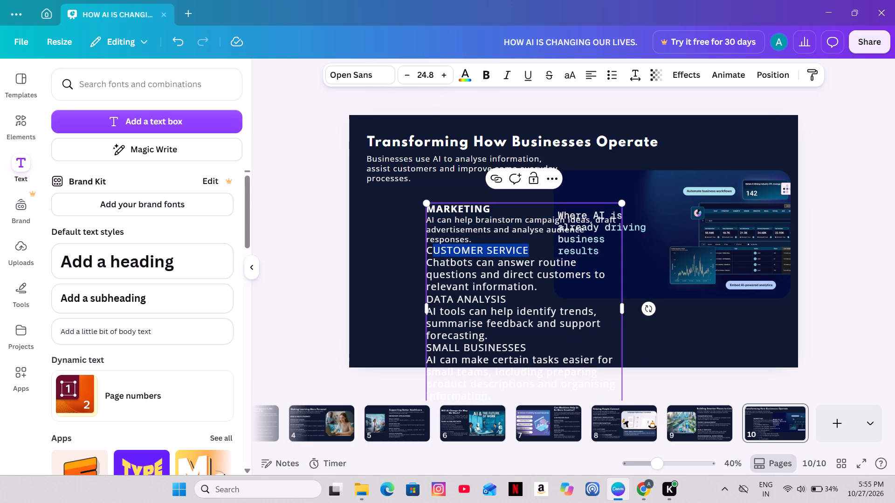
pyautogui.moveTo(435, 249); pyautogui.dragTo(462, 243)
pyautogui.click(481, 240)
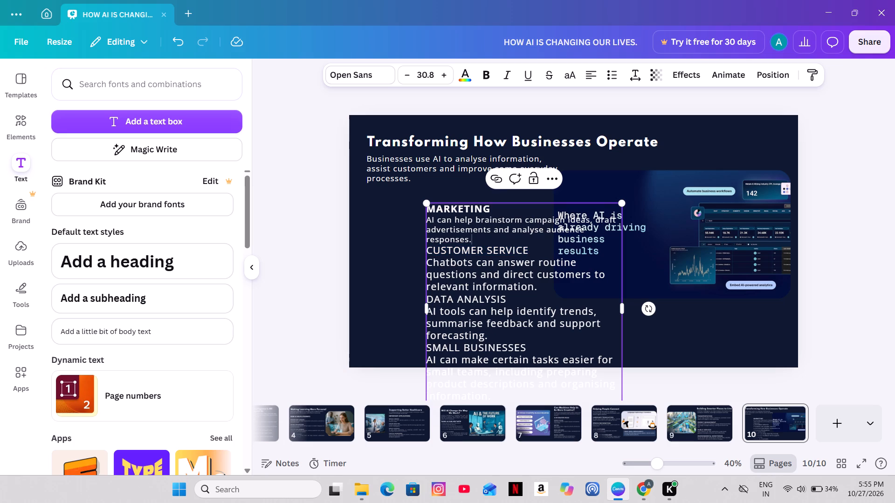
pyautogui.hotkey('shift', 'Return')
# Make the CUSTOMER SERVICE heading bold.
pyautogui.moveTo(544, 255); pyautogui.dragTo(535, 255)
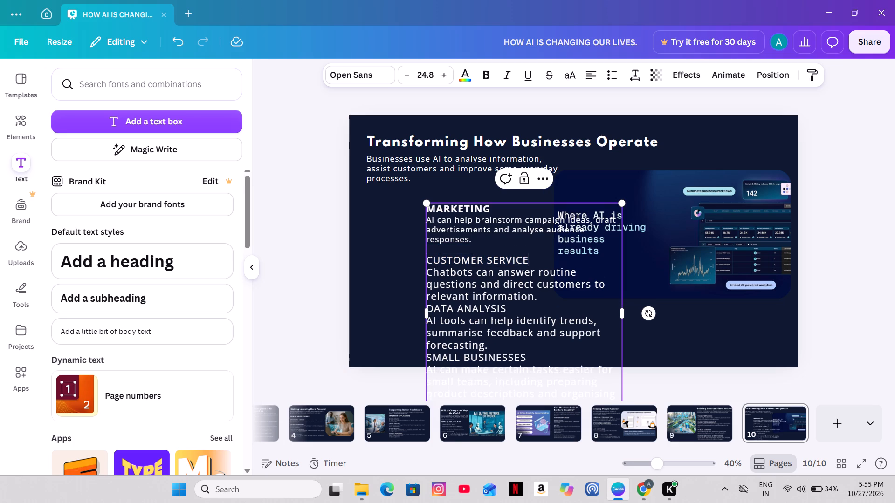
pyautogui.moveTo(535, 255); pyautogui.dragTo(422, 254)
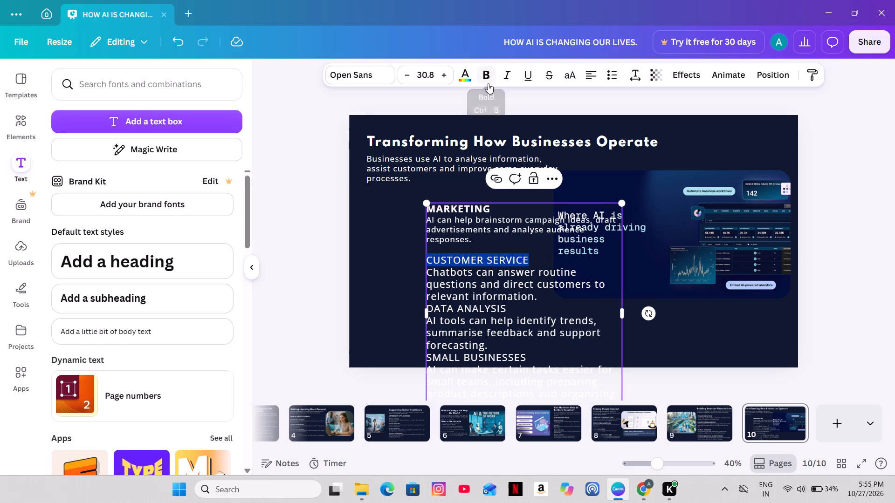
pyautogui.click(488, 83)
# Reduce the font size of the description under CUSTOMER SERVICE to 24.8.
pyautogui.moveTo(540, 299); pyautogui.dragTo(540, 299)
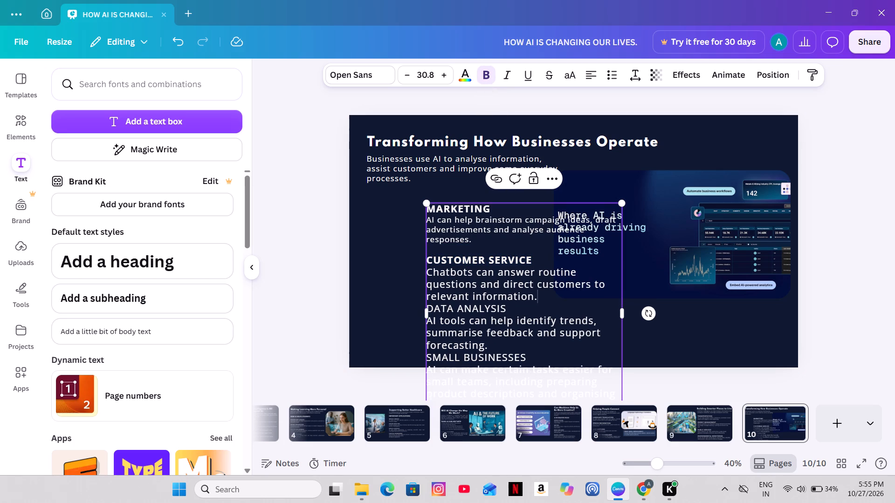
pyautogui.moveTo(540, 299); pyautogui.dragTo(427, 270)
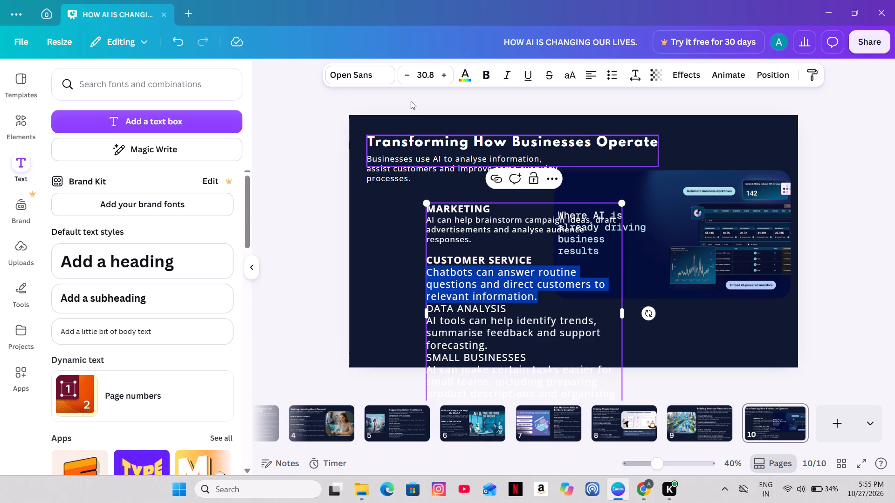
pyautogui.tripleClick(404, 80)
pyautogui.doubleClick(404, 80)
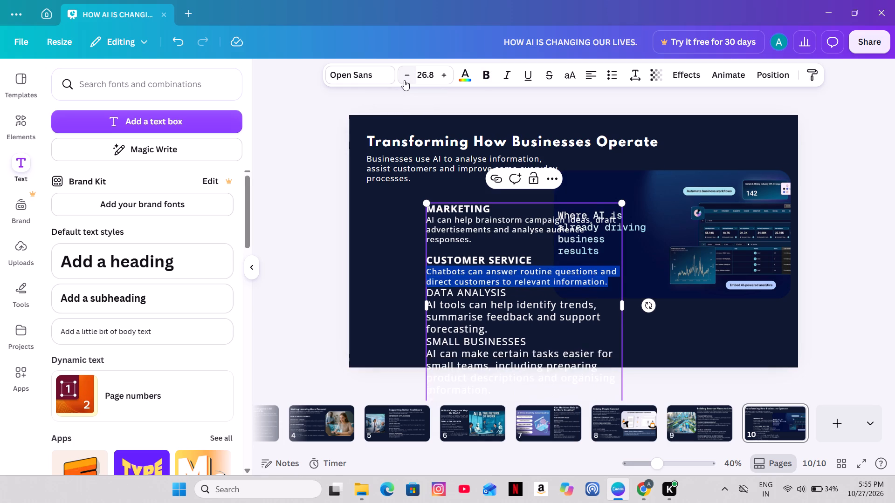
pyautogui.click(404, 80)
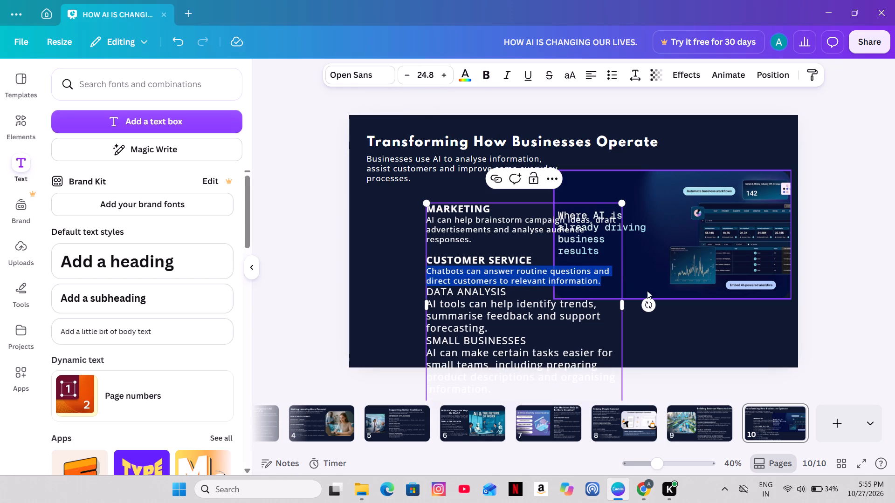
# Insert a blank line between the CUSTOMER SERVICE description and the DATA ANALYSIS heading.
pyautogui.click(606, 285)
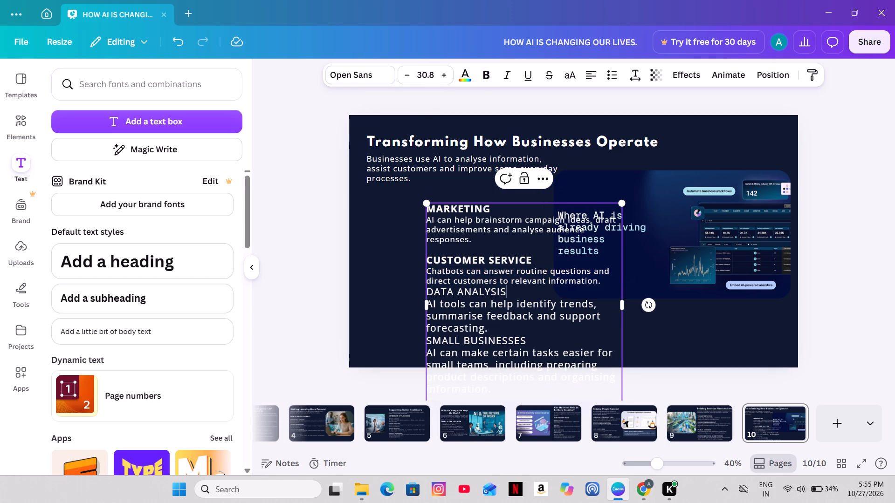
pyautogui.click(606, 285)
pyautogui.hotkey('shift', 'Return')
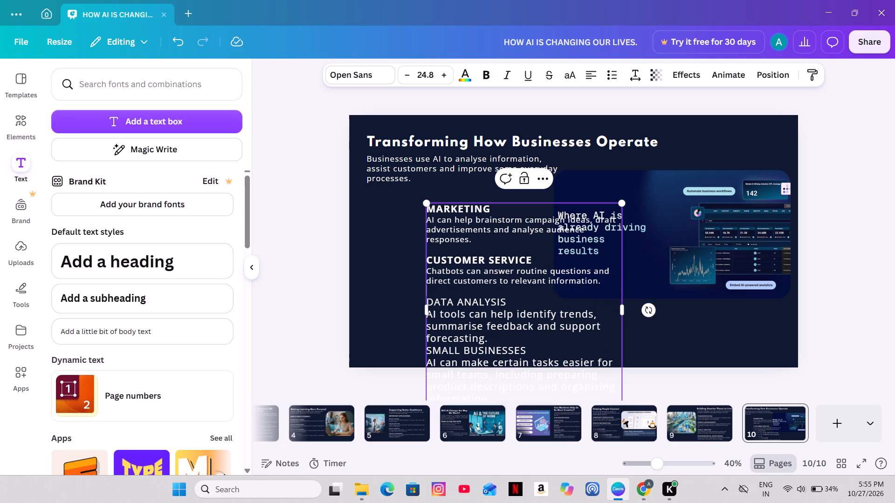
# Make the DATA ANALYSIS heading bold.
pyautogui.scroll(-3, 539, 300)
pyautogui.moveTo(521, 296); pyautogui.dragTo(411, 304)
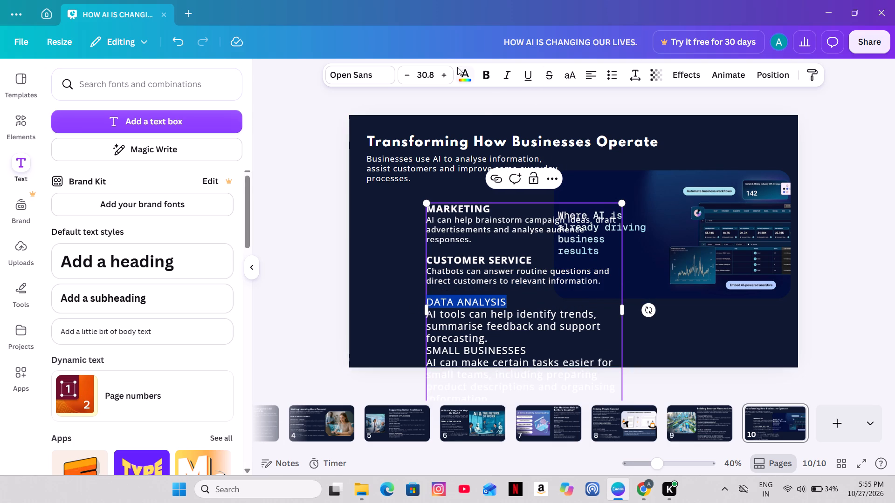
pyautogui.click(479, 73)
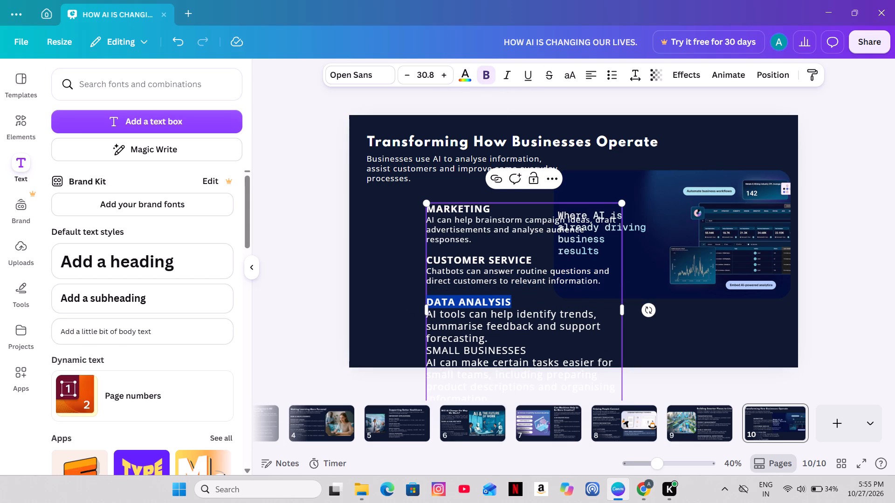
# Reduce the font size of the description under DATA ANALYSIS to 24.8.
pyautogui.moveTo(492, 338); pyautogui.dragTo(420, 315)
pyautogui.tripleClick(403, 71)
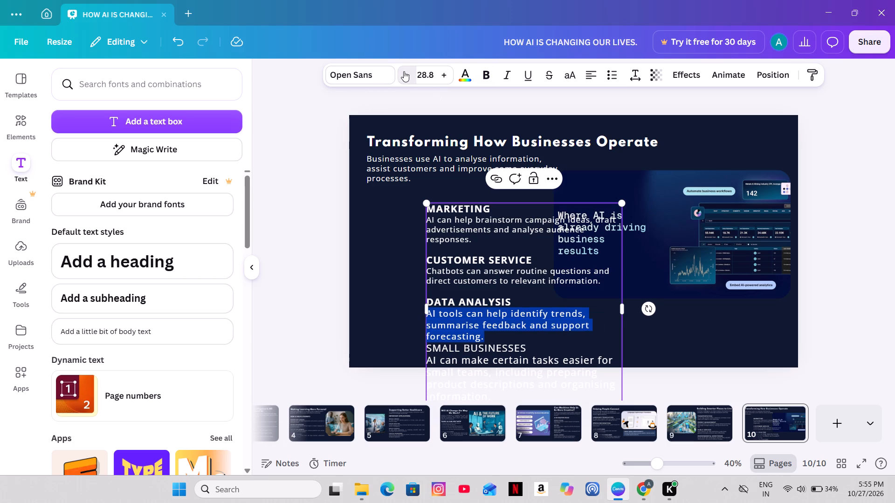
pyautogui.click(404, 71)
pyautogui.click(404, 71)
pyautogui.click(404, 71)
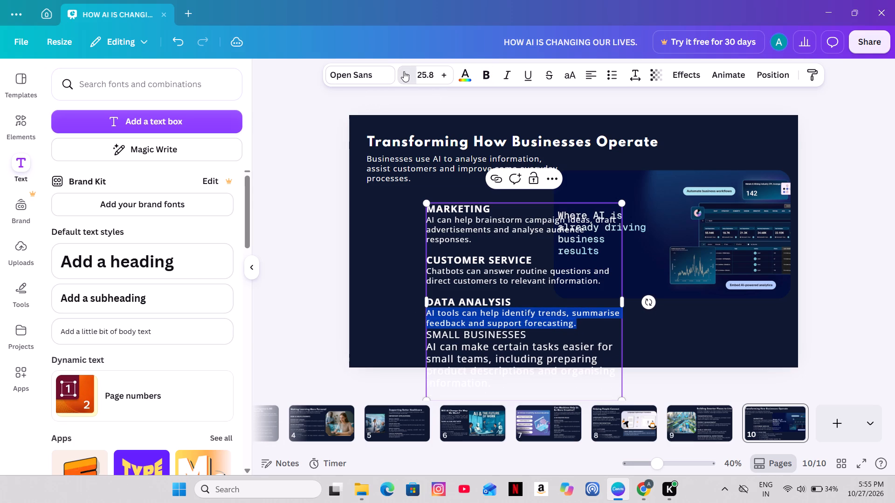
# Insert a blank line between the DATA ANALYSIS description and the SMALL BUSINESSES heading.
pyautogui.click(575, 327)
pyautogui.click(576, 320)
pyautogui.hotkey('shift', 'Return')
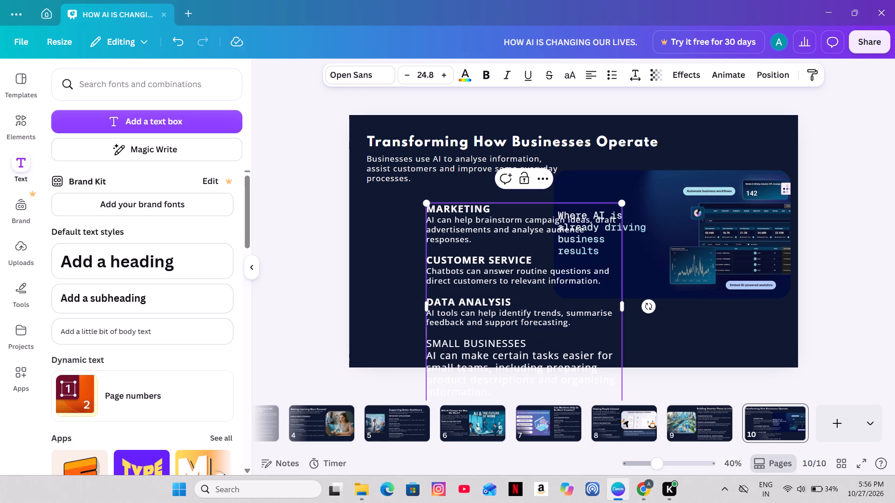
# Move the business text block up so it lies fully on the slide, and make its SMALL BUSINESSES heading bold.
pyautogui.scroll(-3, 576, 320)
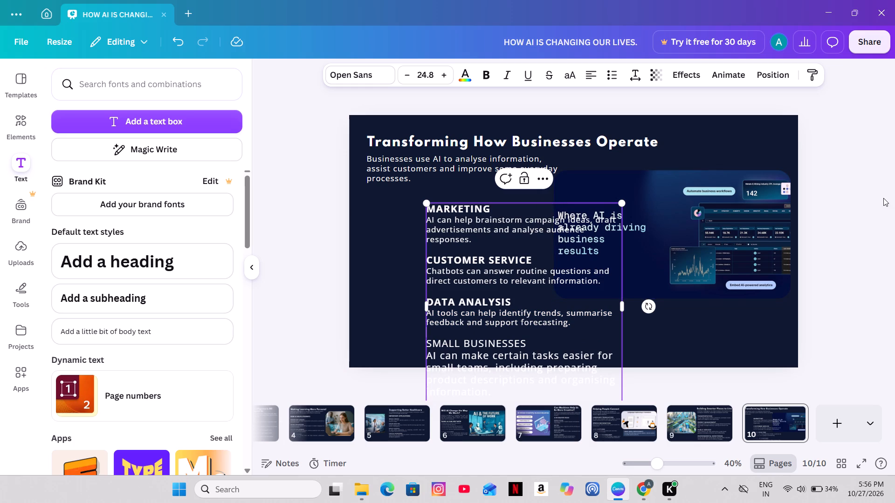
pyautogui.click(883, 198)
pyautogui.moveTo(544, 306); pyautogui.dragTo(535, 223)
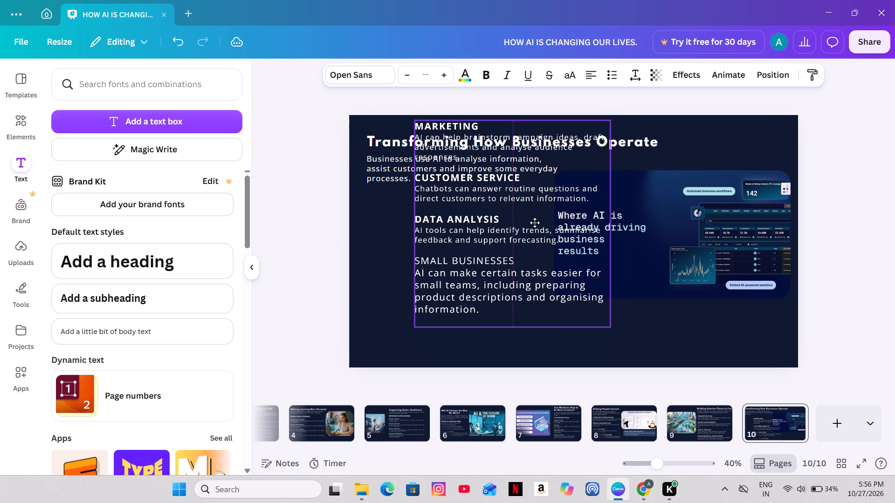
pyautogui.click(531, 259)
pyautogui.moveTo(529, 258); pyautogui.dragTo(409, 261)
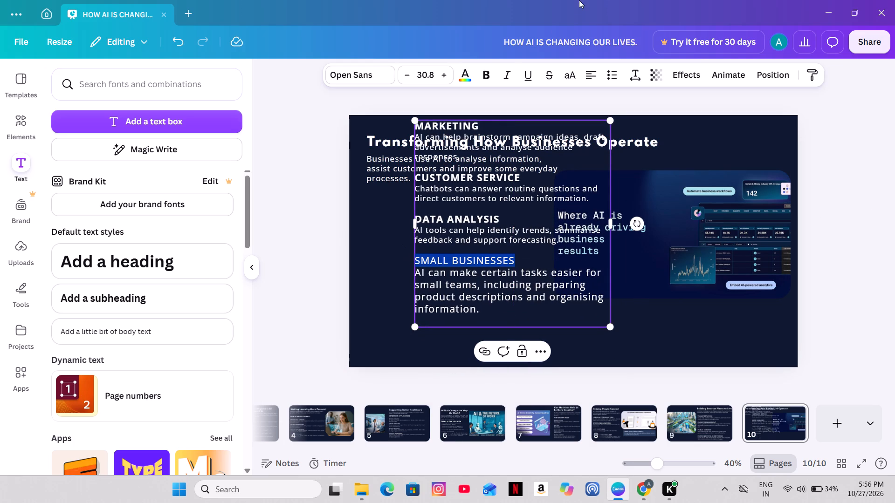
pyautogui.click(486, 75)
# Reduce the font size of the description under SMALL BUSINESSES to 24.8.
pyautogui.moveTo(479, 305); pyautogui.dragTo(478, 306)
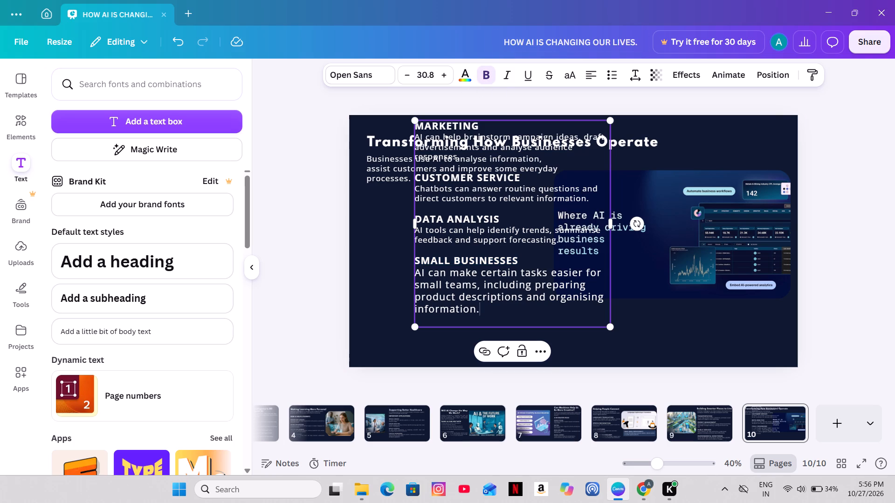
pyautogui.moveTo(478, 306); pyautogui.dragTo(413, 278)
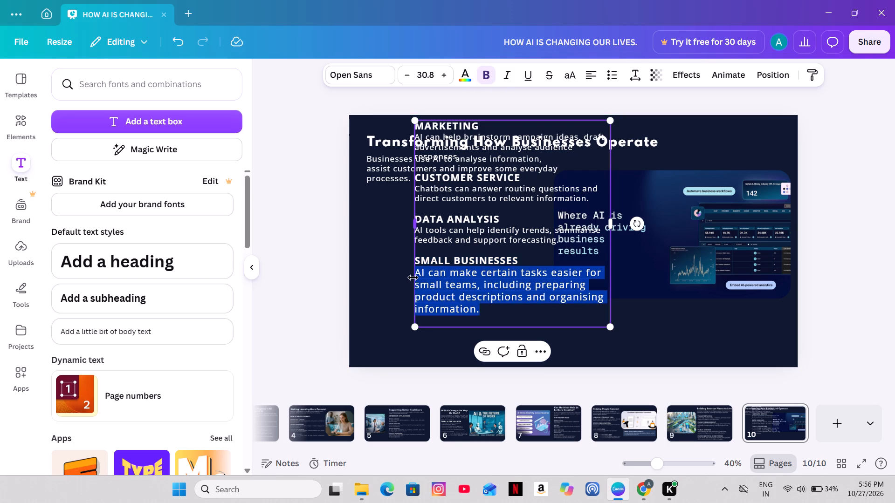
pyautogui.moveTo(413, 278); pyautogui.dragTo(413, 278)
pyautogui.tripleClick(407, 74)
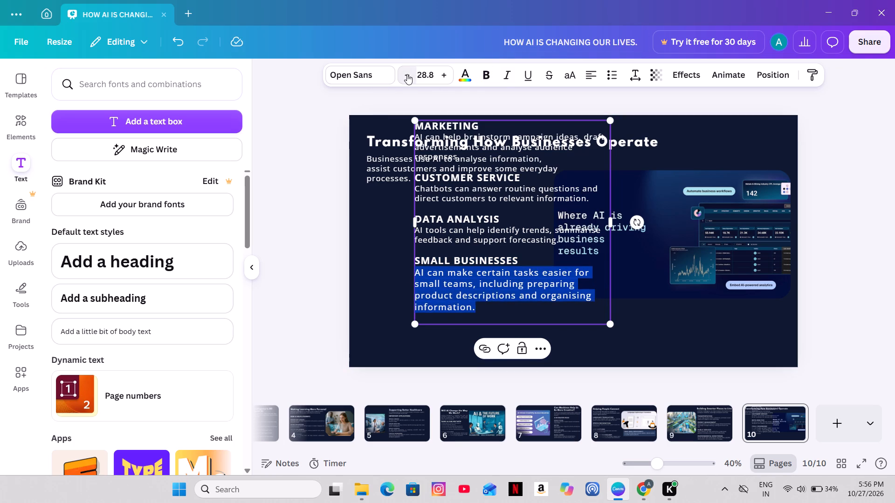
pyautogui.click(407, 74)
pyautogui.click(407, 74)
pyautogui.click(407, 74)
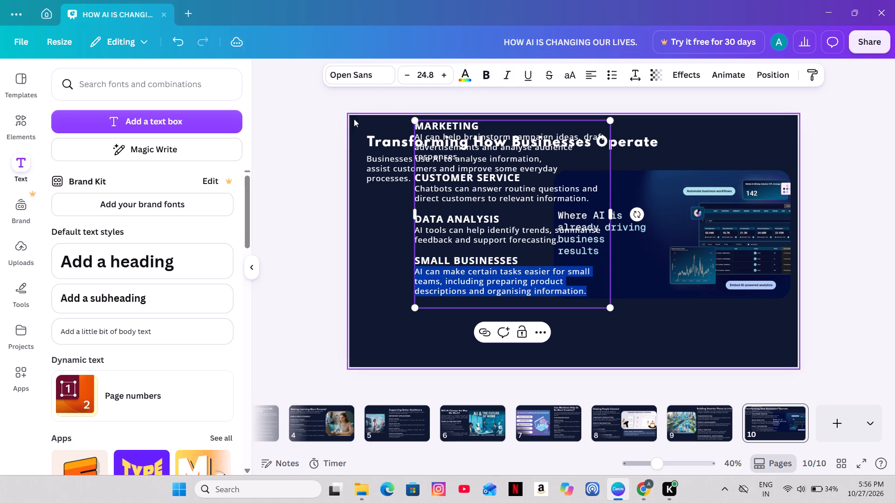
pyautogui.click(328, 130)
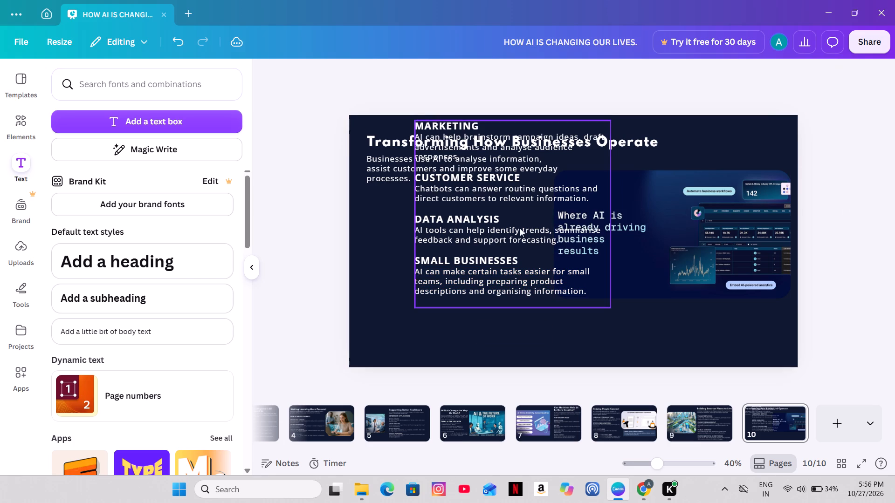
# Move the business text block directly below the intro paragraph, aligned with the left edge of the slide title.
pyautogui.moveTo(506, 230); pyautogui.dragTo(451, 302)
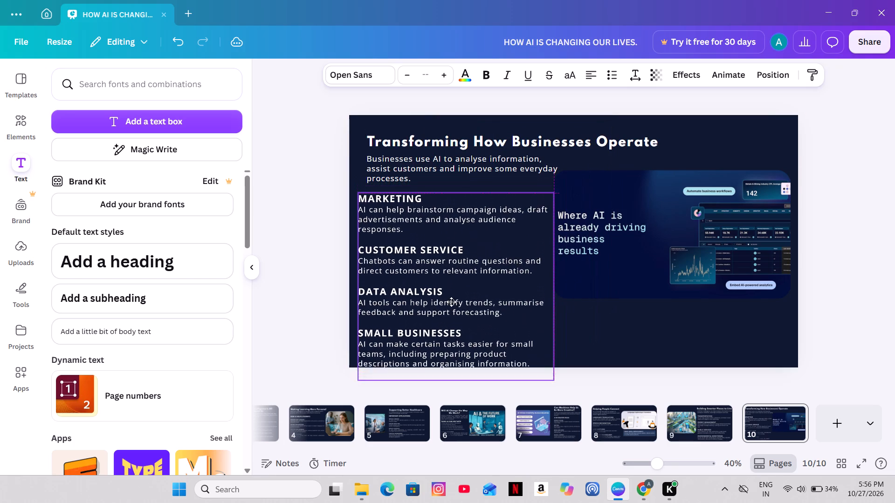
pyautogui.moveTo(451, 302); pyautogui.dragTo(458, 296)
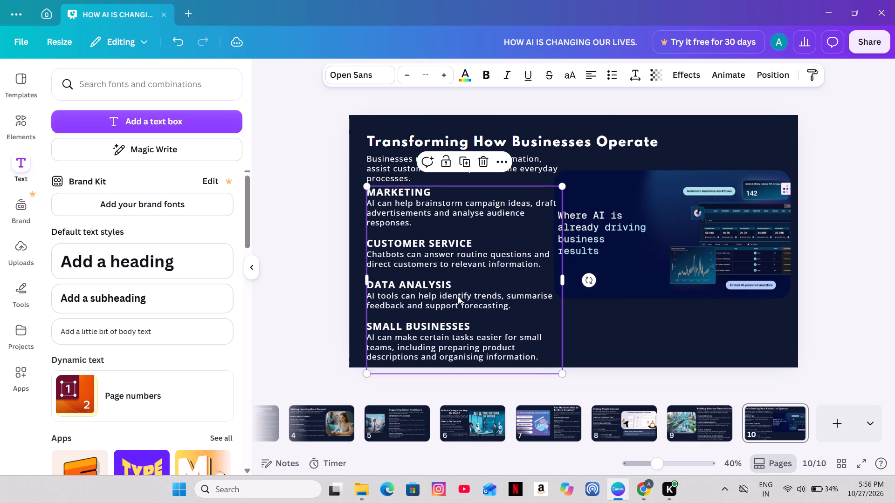
pyautogui.click(537, 313)
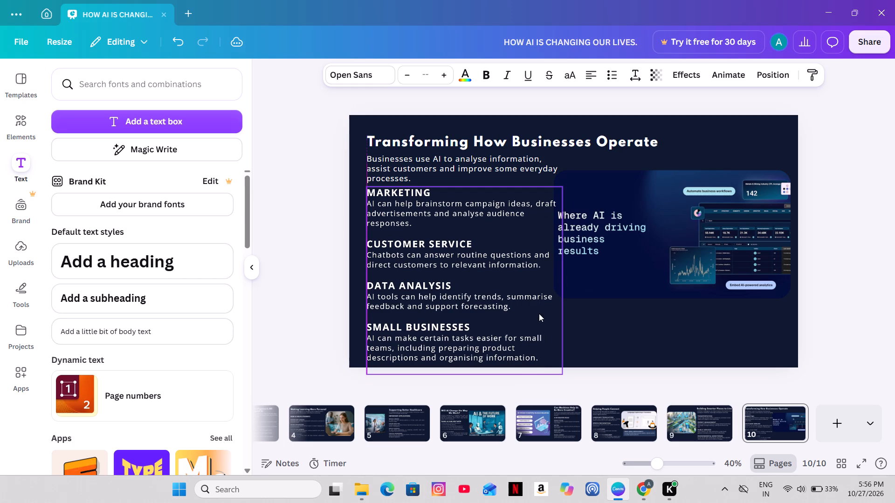
pyautogui.click(871, 270)
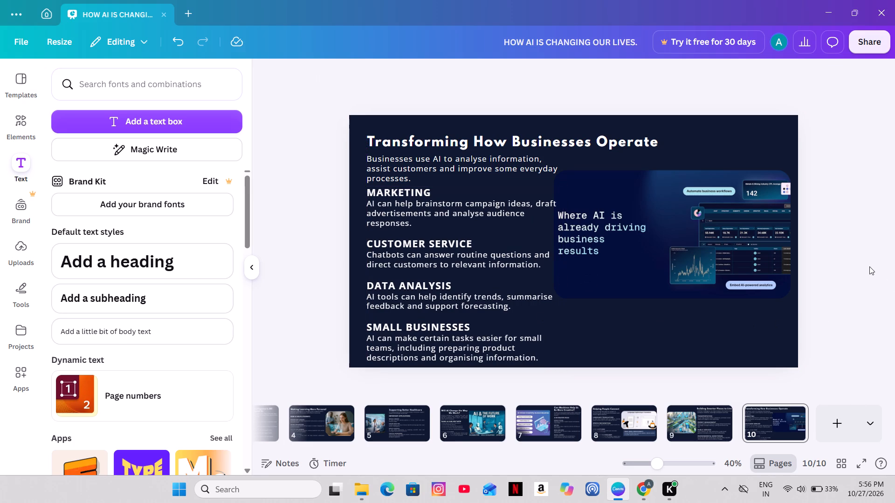
# Reduce the font size of the MARKETING heading to 25.8.
pyautogui.click(451, 266)
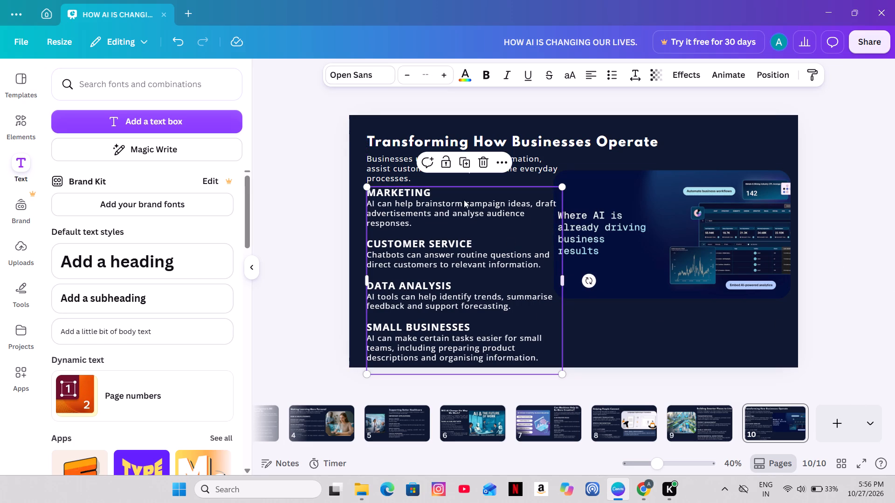
pyautogui.click(451, 194)
pyautogui.moveTo(451, 194); pyautogui.dragTo(351, 194)
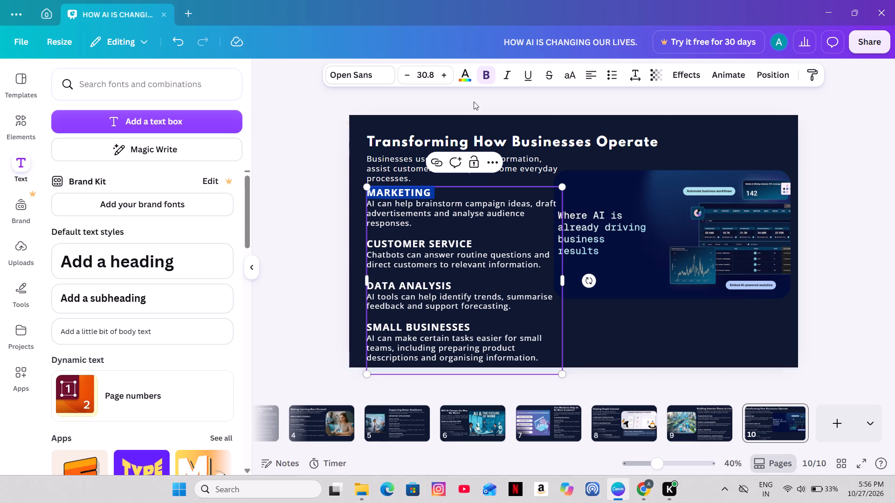
pyautogui.tripleClick(406, 74)
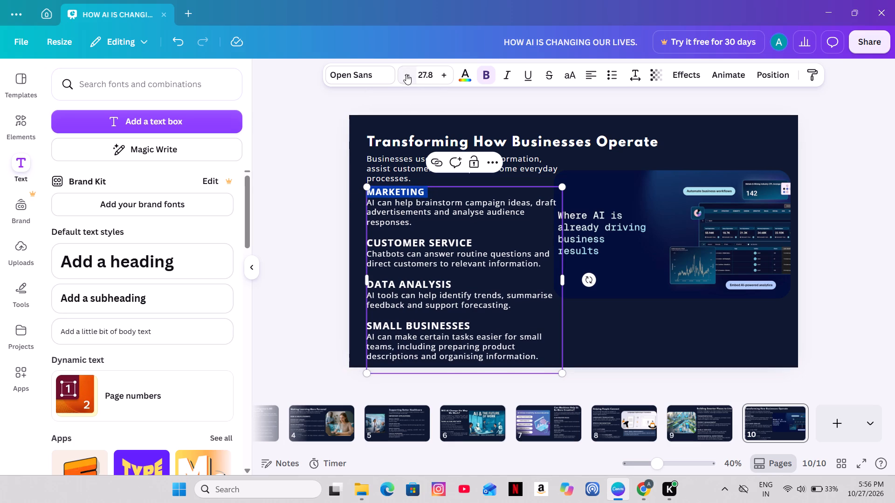
pyautogui.doubleClick(406, 74)
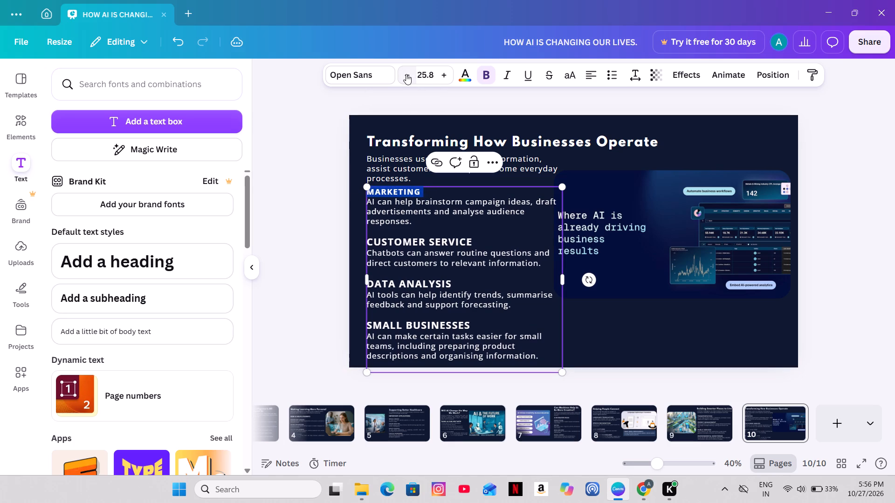
# Set the font size of the CUSTOMER SERVICE heading to 25.8.
pyautogui.moveTo(480, 238); pyautogui.dragTo(383, 235)
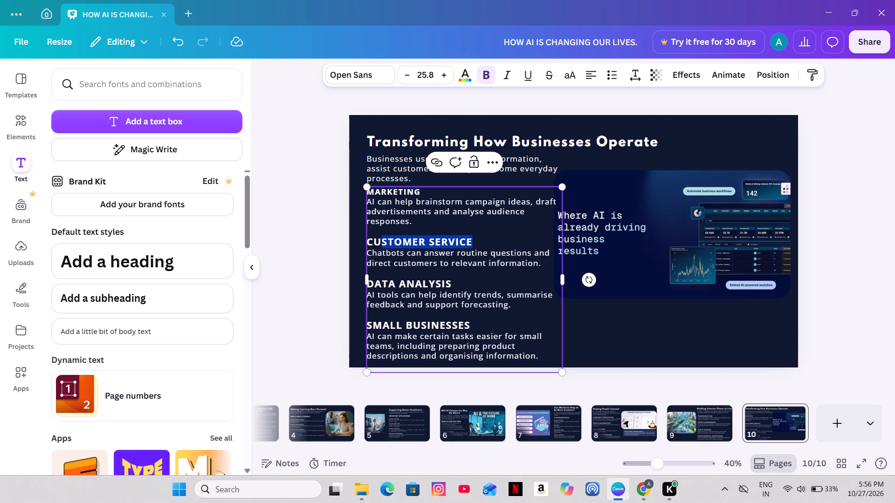
pyautogui.moveTo(383, 235); pyautogui.dragTo(362, 234)
pyautogui.tripleClick(403, 71)
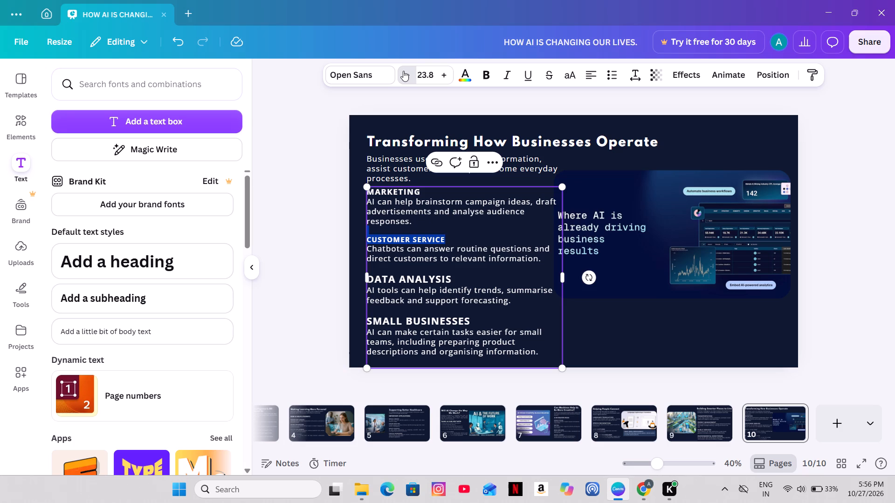
pyautogui.click(403, 71)
pyautogui.tripleClick(447, 79)
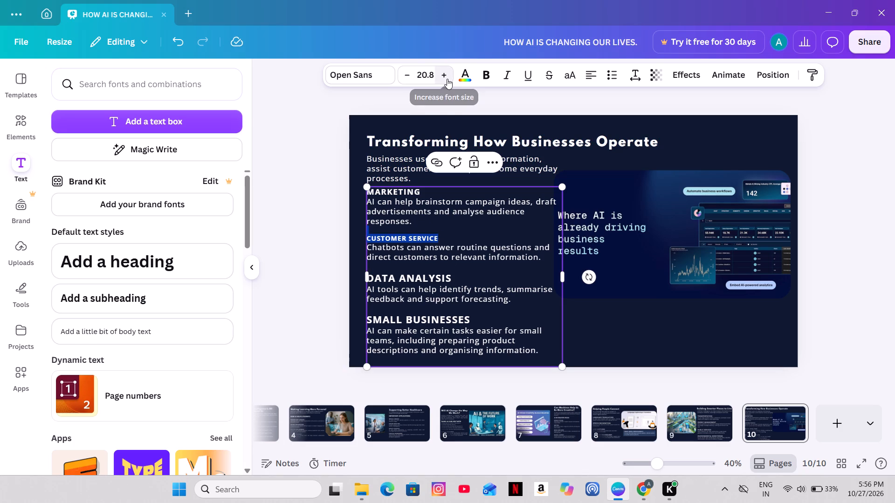
pyautogui.click(447, 79)
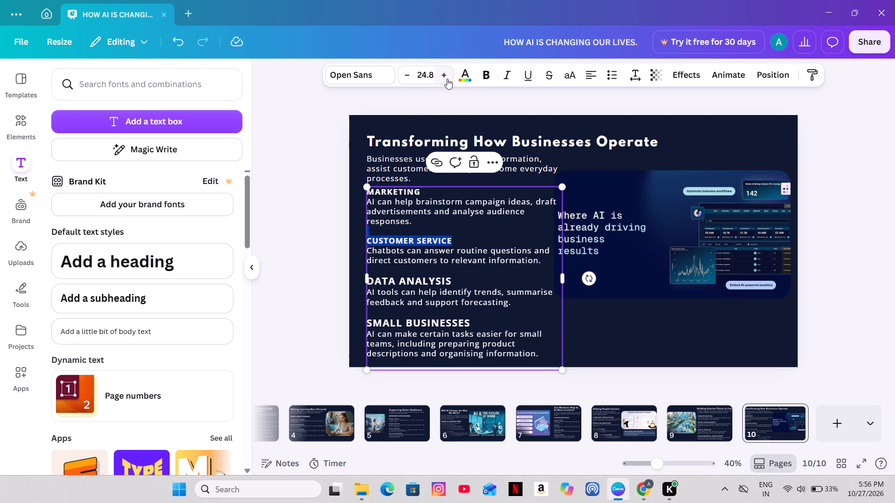
pyautogui.click(447, 79)
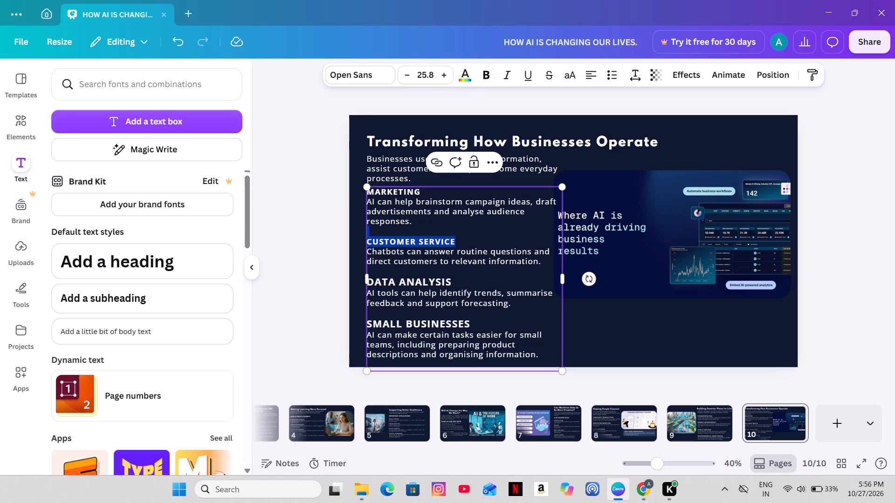
# Delete the blank line above the CUSTOMER SERVICE heading and reinsert it after the MARKETING description.
pyautogui.click(419, 224)
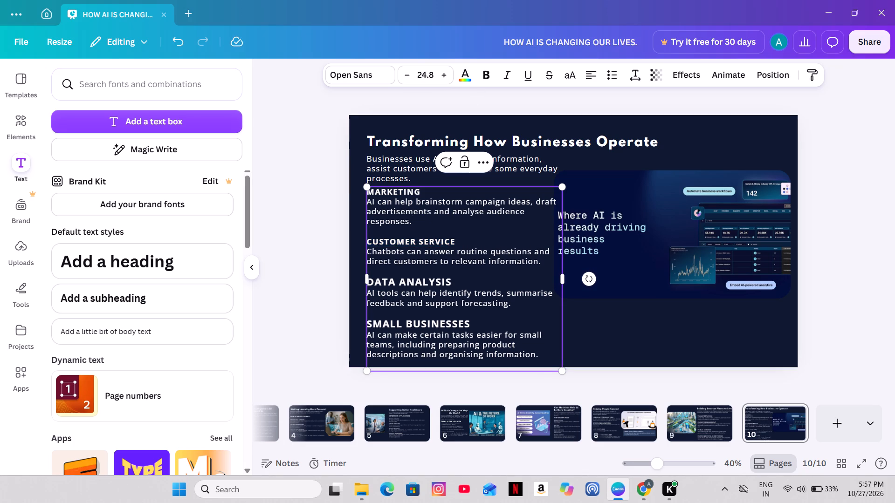
pyautogui.click(369, 239)
pyautogui.press('BackSpace')
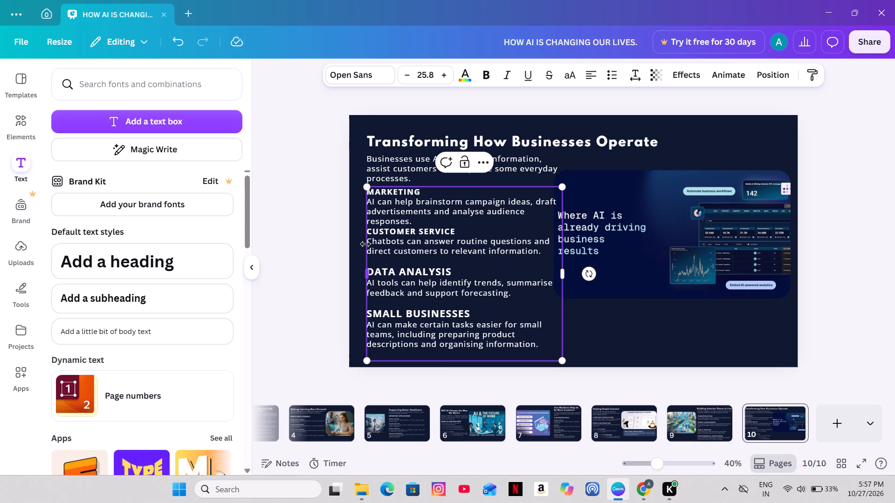
pyautogui.click(416, 221)
pyautogui.hotkey('shift', 'Return')
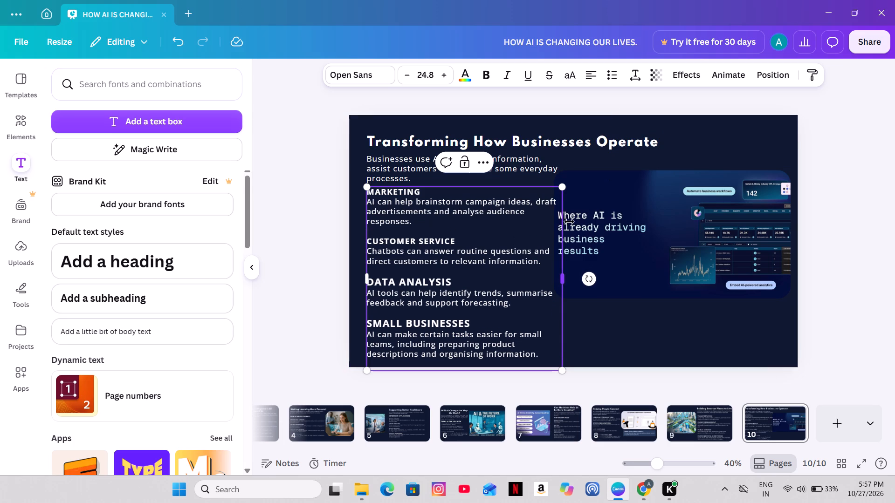
# Set the font size of the DATA ANALYSIS heading to 25.8.
pyautogui.moveTo(454, 279); pyautogui.dragTo(362, 276)
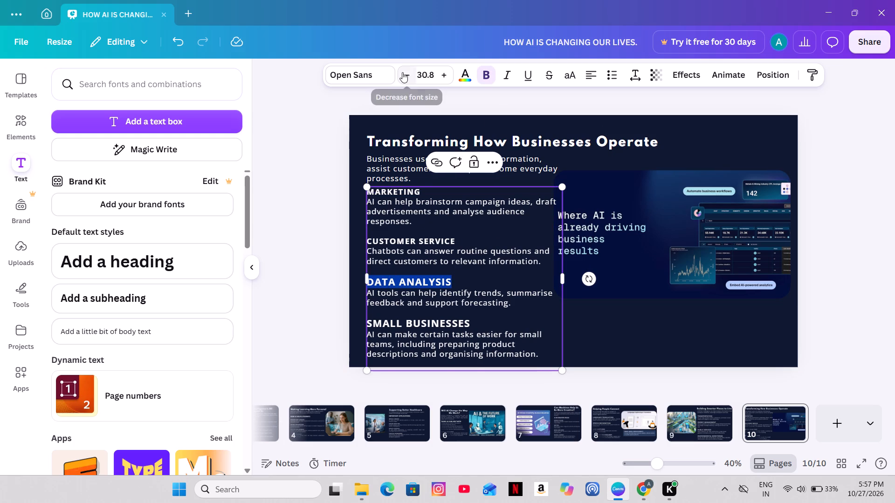
pyautogui.tripleClick(402, 72)
pyautogui.tripleClick(402, 72)
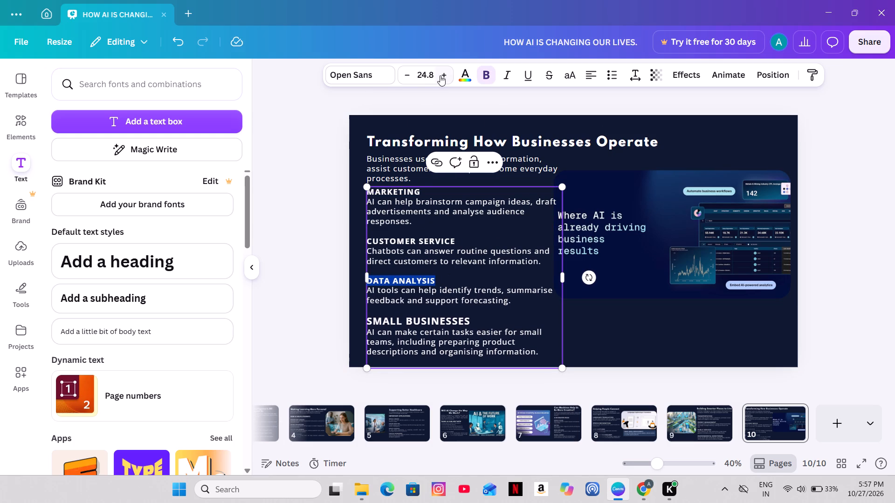
pyautogui.click(440, 75)
# Reduce the font size of the SMALL BUSINESSES heading to 25.8.
pyautogui.moveTo(479, 321); pyautogui.dragTo(378, 316)
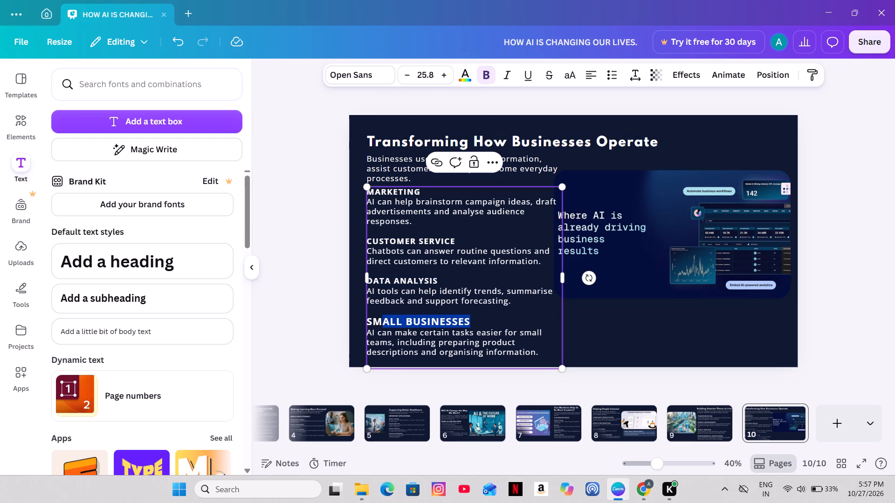
pyautogui.moveTo(378, 316); pyautogui.dragTo(373, 315)
pyautogui.click(372, 314)
pyautogui.moveTo(464, 321); pyautogui.dragTo(348, 322)
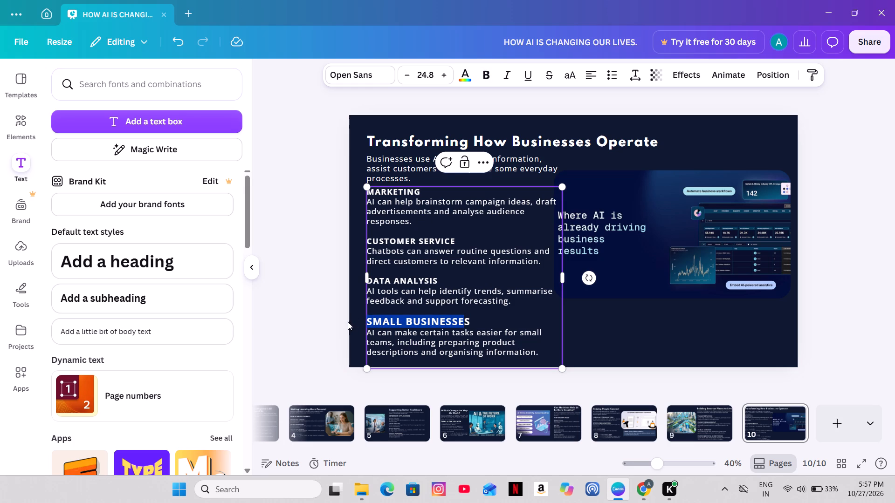
pyautogui.moveTo(348, 322); pyautogui.dragTo(348, 320)
pyautogui.tripleClick(402, 73)
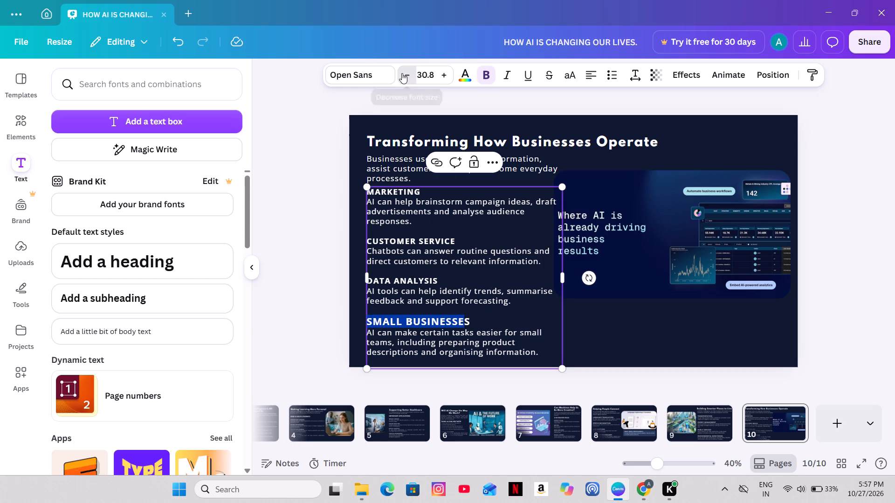
pyautogui.doubleClick(402, 73)
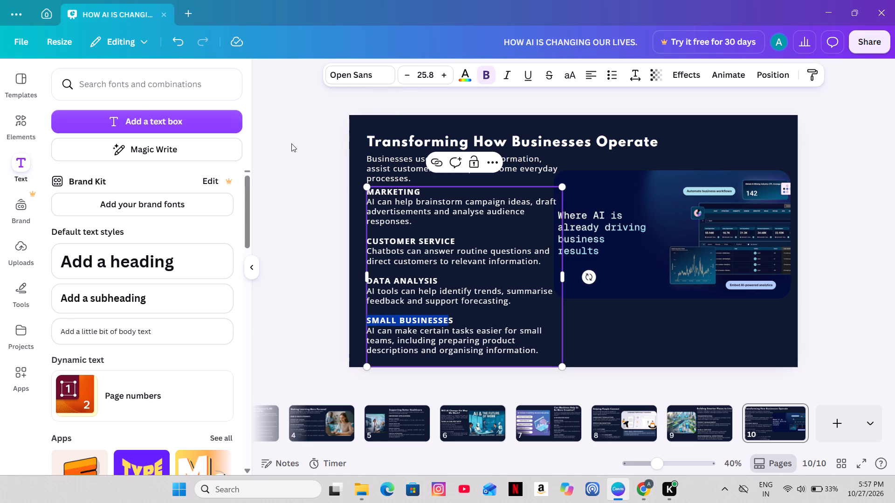
pyautogui.click(291, 143)
pyautogui.click(509, 323)
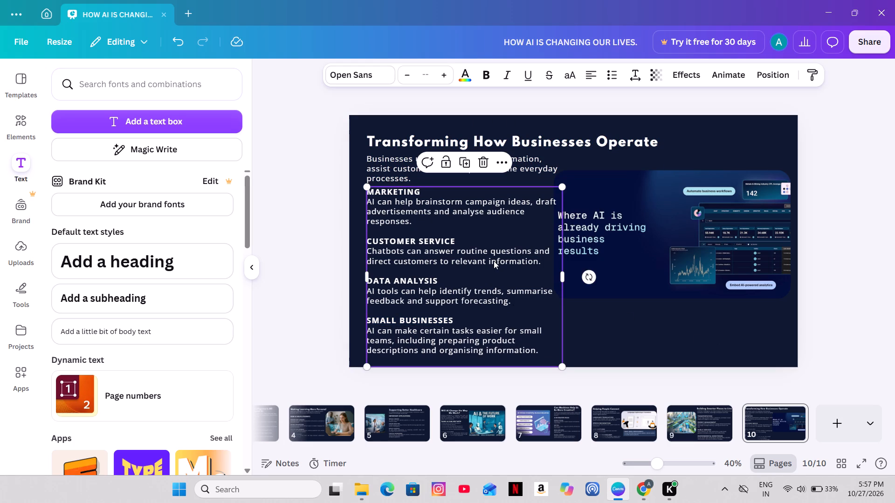
# Narrow the text box with the MARKETING to SMALL BUSINESSES sections so its lines stay clear of the dashboard image.
pyautogui.moveTo(494, 261); pyautogui.dragTo(493, 257)
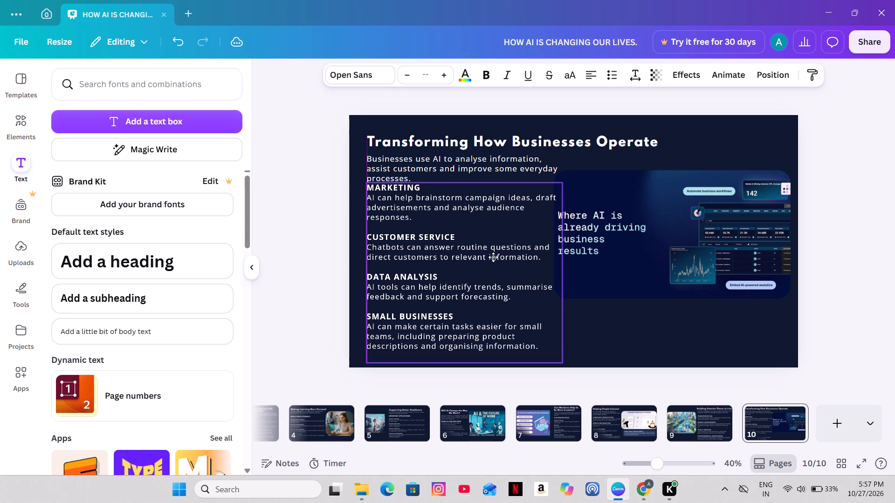
pyautogui.moveTo(493, 257); pyautogui.dragTo(493, 265)
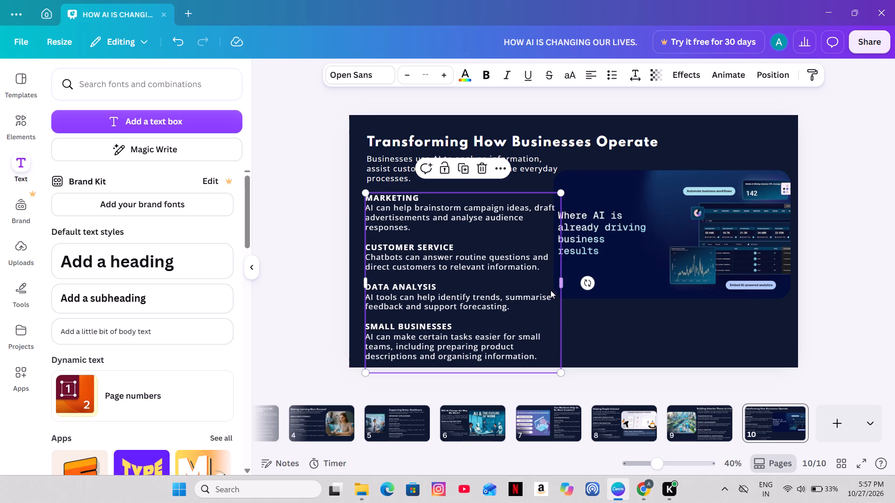
pyautogui.click(560, 283)
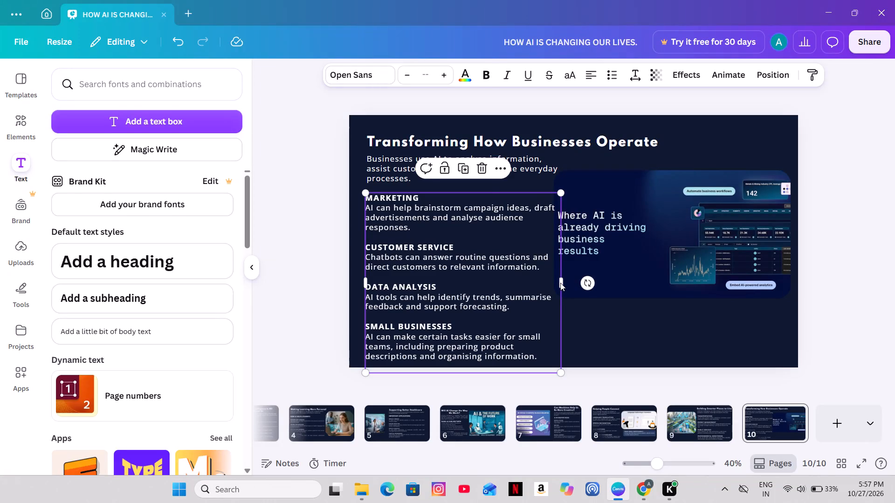
pyautogui.click(560, 283)
pyautogui.click(822, 263)
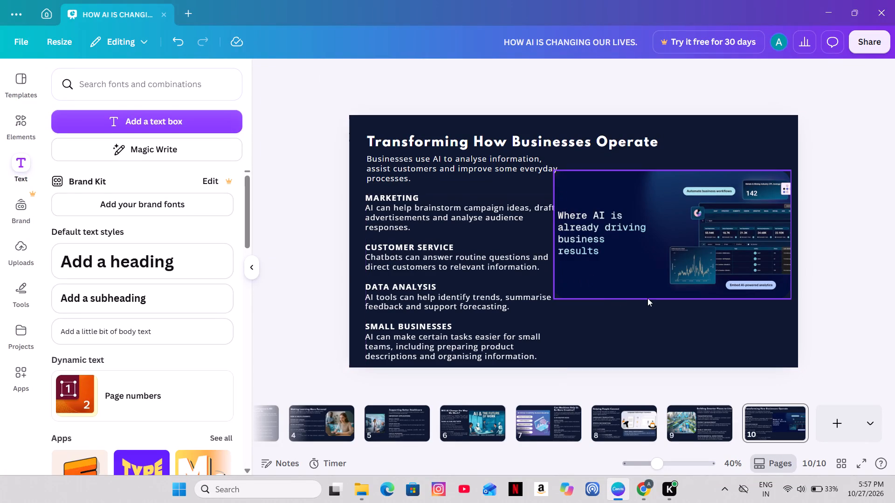
pyautogui.click(508, 278)
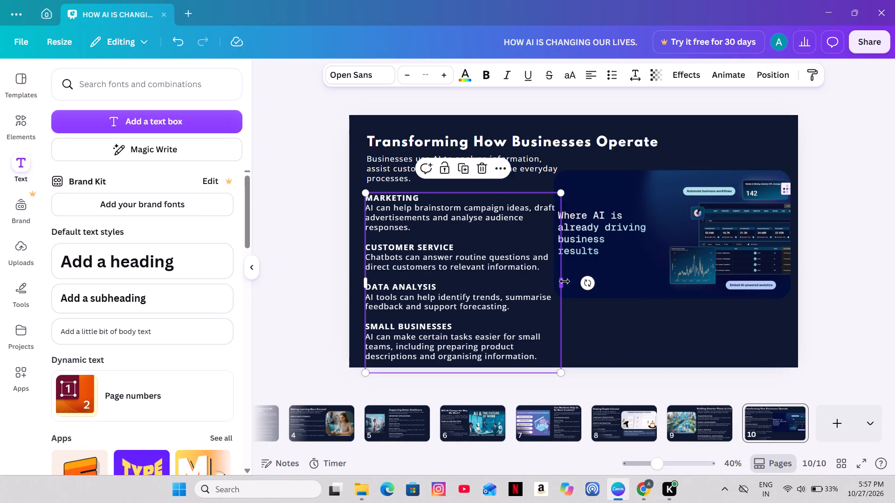
pyautogui.moveTo(565, 281); pyautogui.dragTo(551, 284)
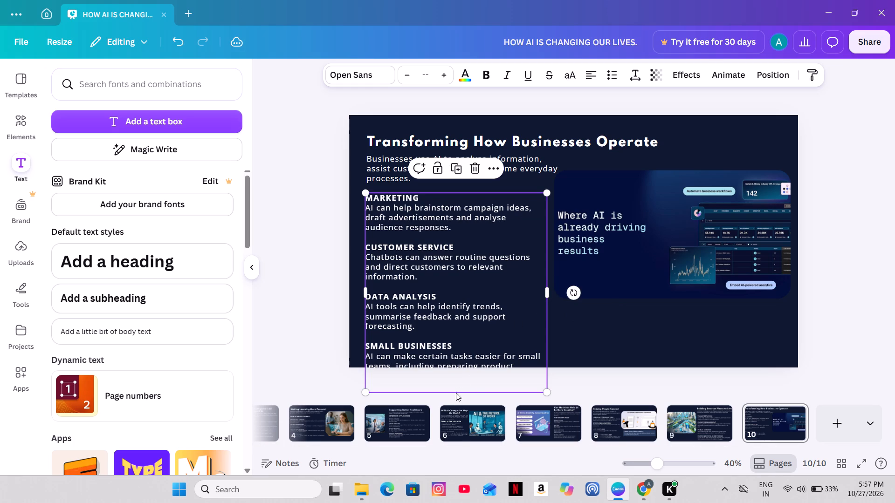
pyautogui.click(873, 292)
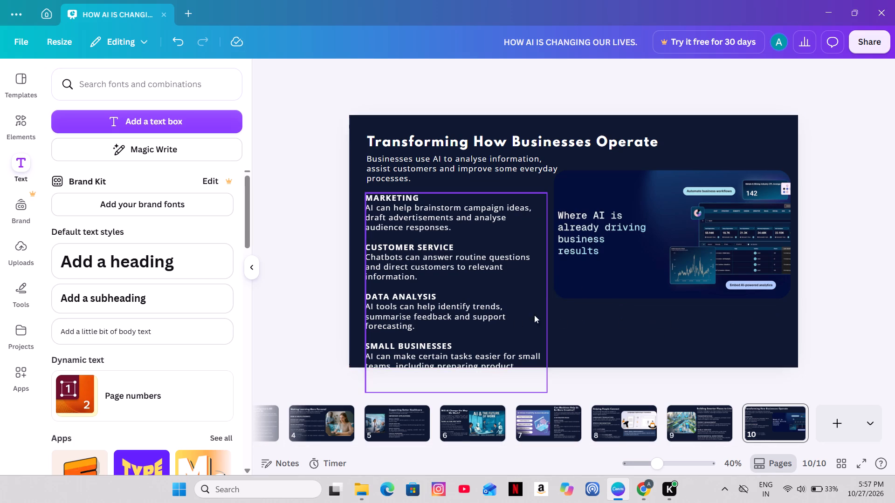
# Delete the SMALL BUSINESSES heading and its description from the business sections text box on slide 10.
pyautogui.moveTo(522, 312); pyautogui.dragTo(519, 297)
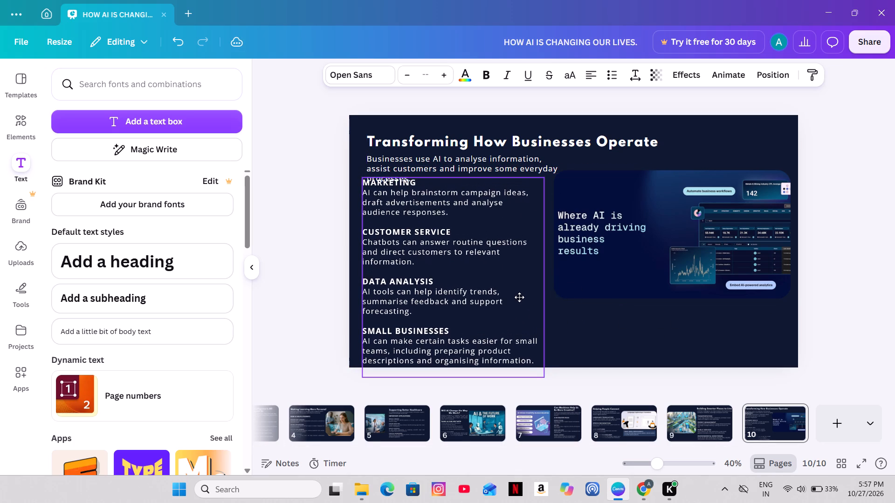
pyautogui.moveTo(519, 297); pyautogui.dragTo(525, 297)
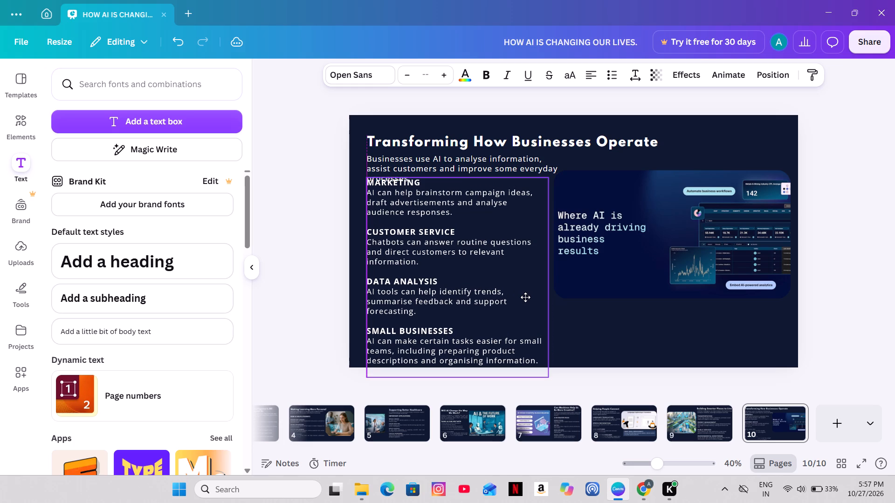
pyautogui.moveTo(525, 297); pyautogui.dragTo(525, 275)
pyautogui.click(528, 329)
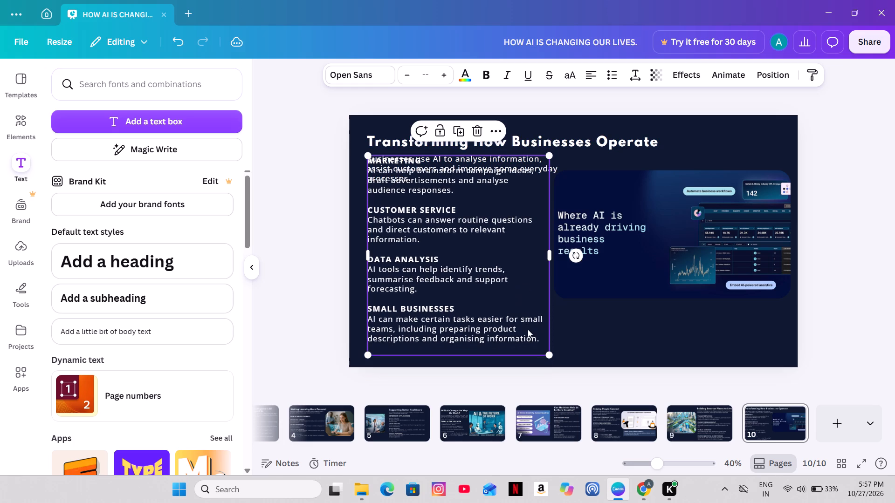
pyautogui.moveTo(371, 310); pyautogui.dragTo(496, 358)
pyautogui.press('BackSpace')
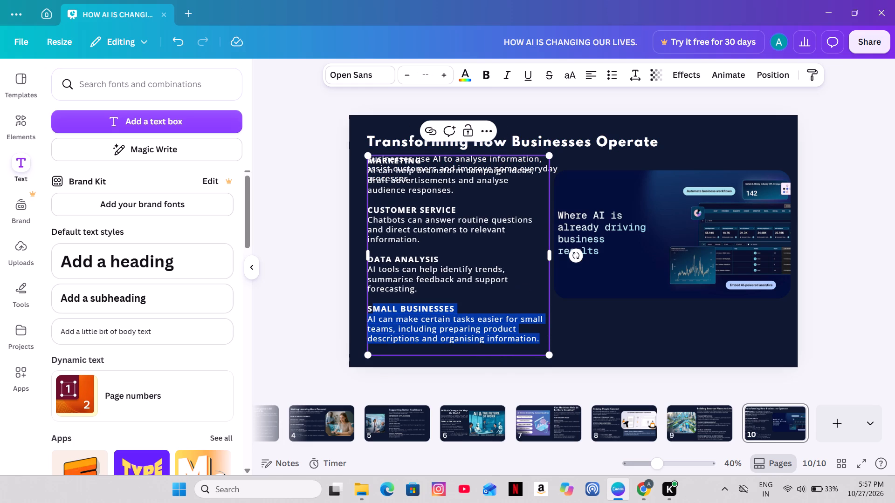
pyautogui.press('BackSpace')
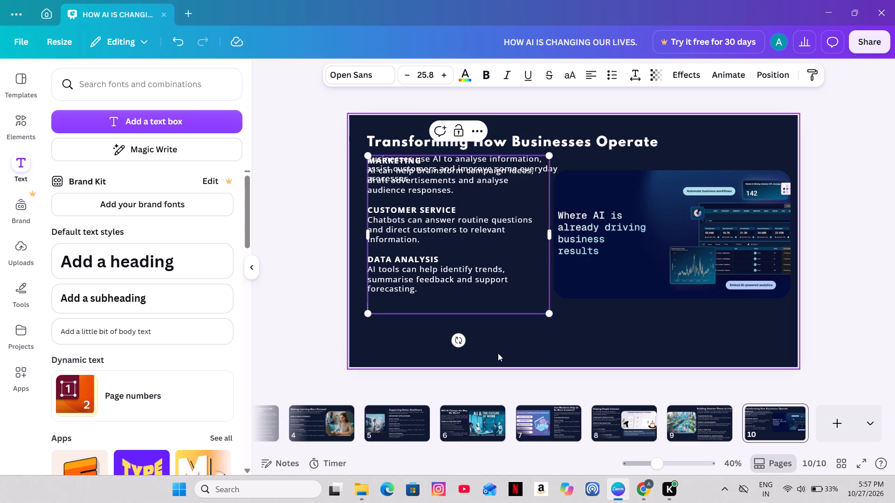
pyautogui.click(332, 330)
# Position the business sections text box just below the introductory paragraph, aligned with the left edge of the slide title.
pyautogui.moveTo(441, 249); pyautogui.dragTo(444, 267)
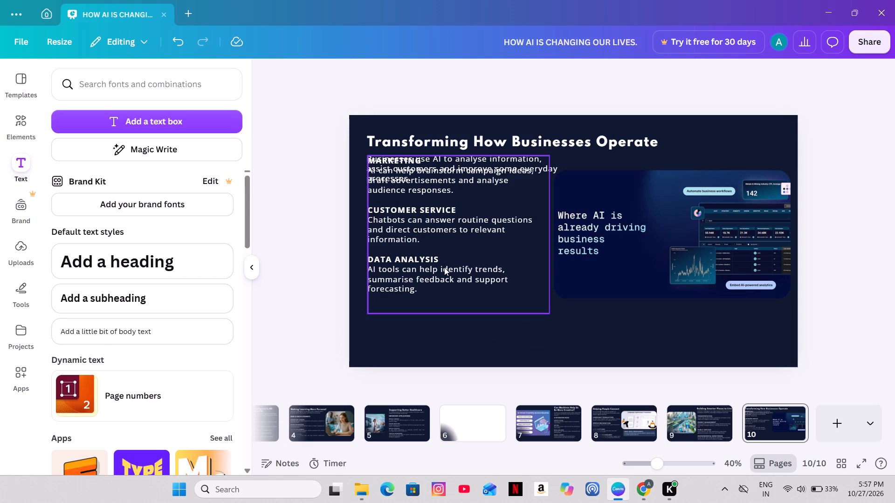
pyautogui.moveTo(444, 267); pyautogui.dragTo(436, 287)
pyautogui.moveTo(433, 278); pyautogui.dragTo(427, 275)
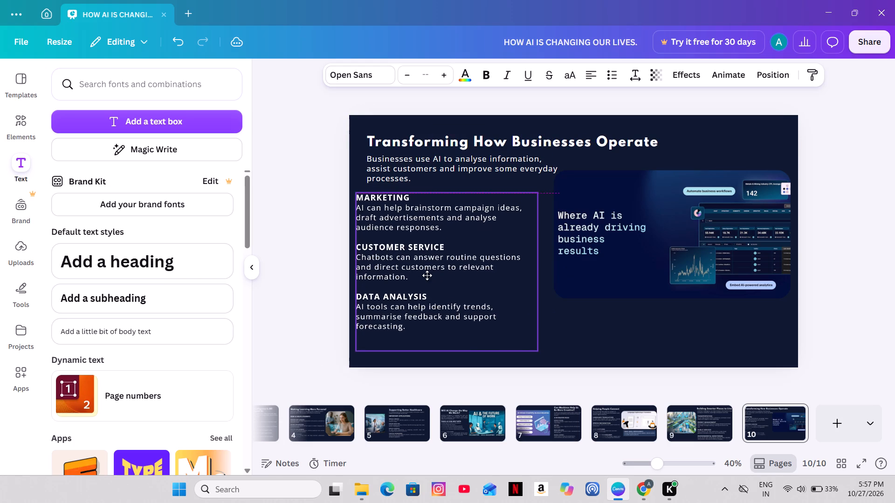
pyautogui.moveTo(427, 275); pyautogui.dragTo(437, 278)
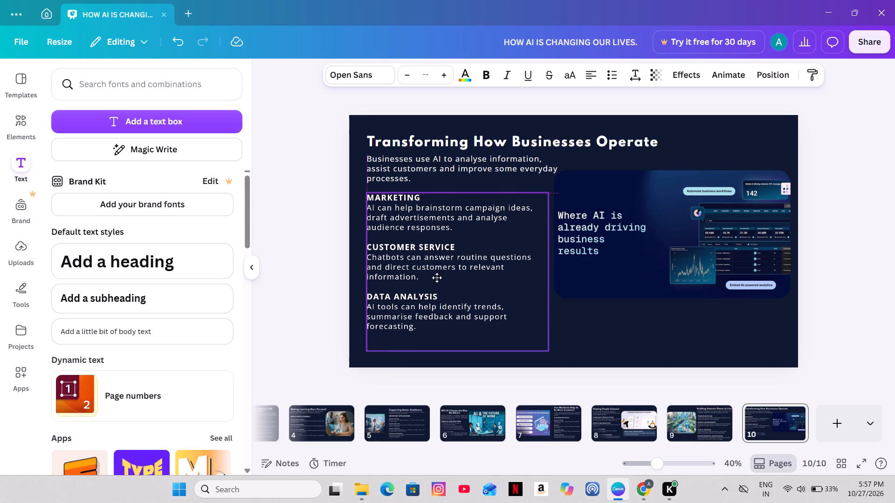
pyautogui.moveTo(437, 278); pyautogui.dragTo(438, 280)
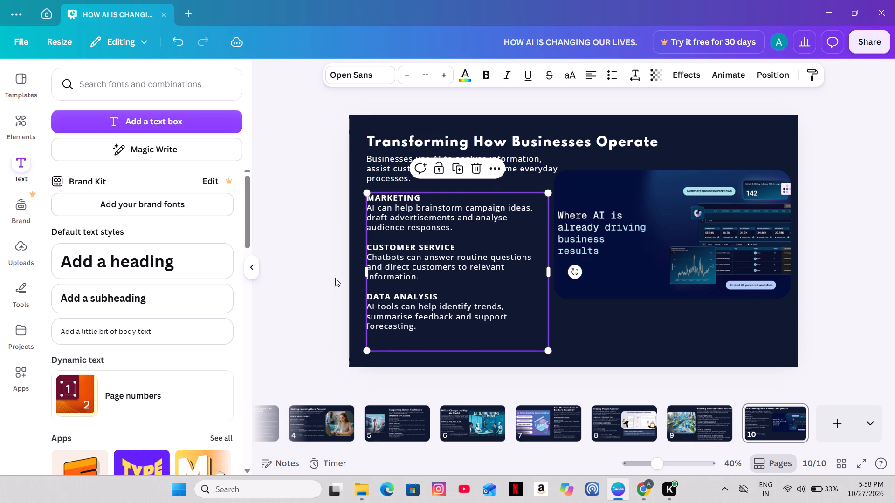
pyautogui.click(308, 272)
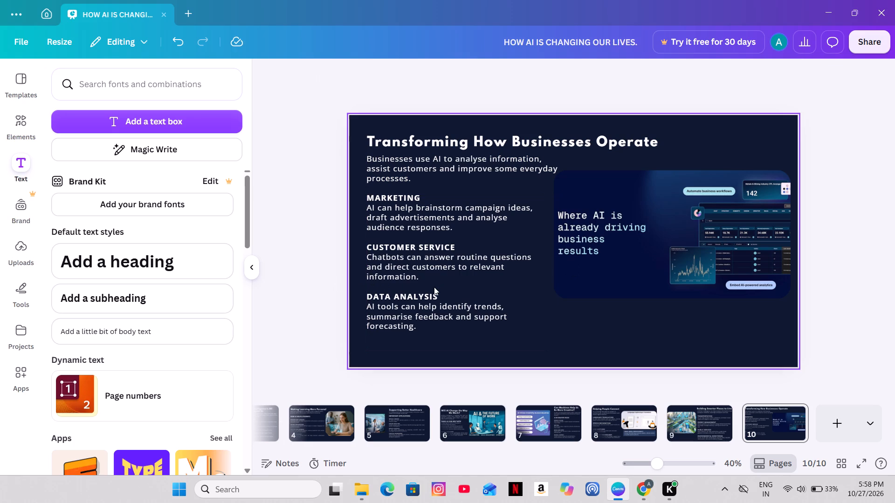
pyautogui.click(330, 276)
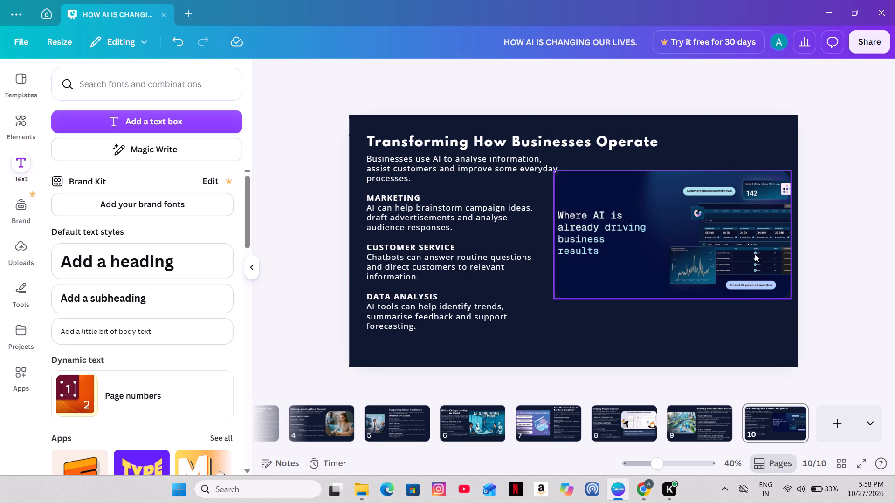
pyautogui.click(894, 247)
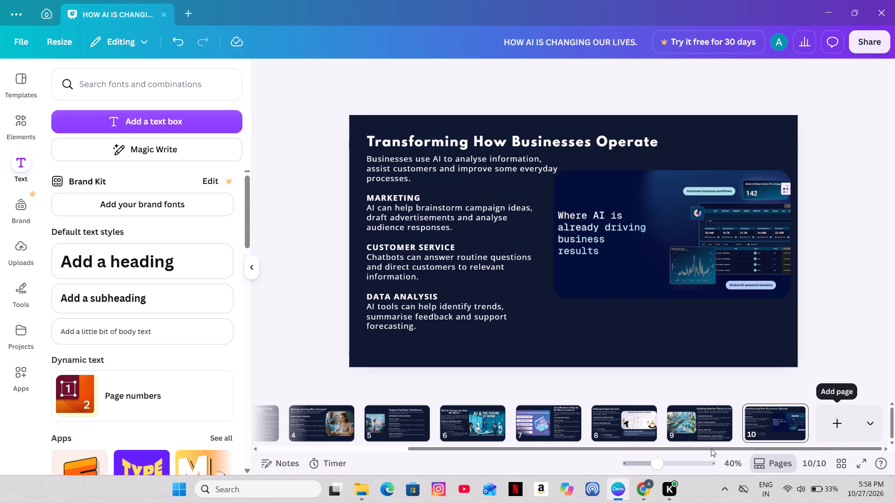
# Add a new blank page after slide 10.
pyautogui.click(829, 419)
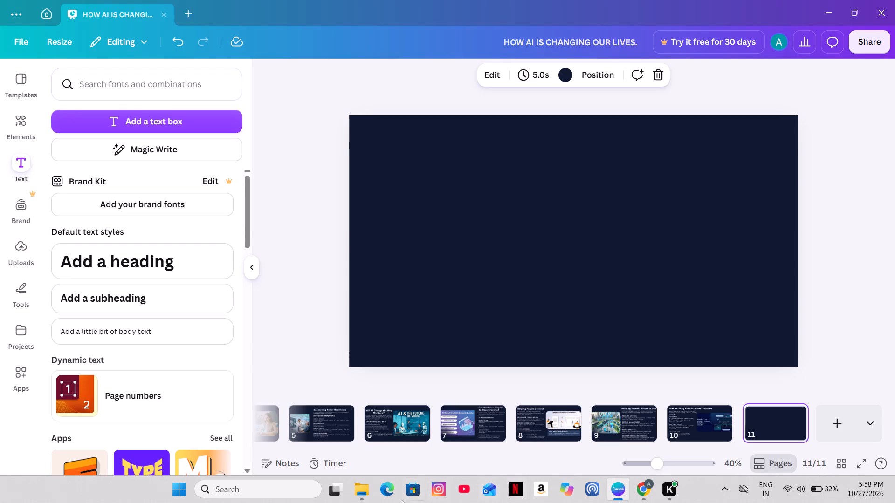
pyautogui.click(363, 500)
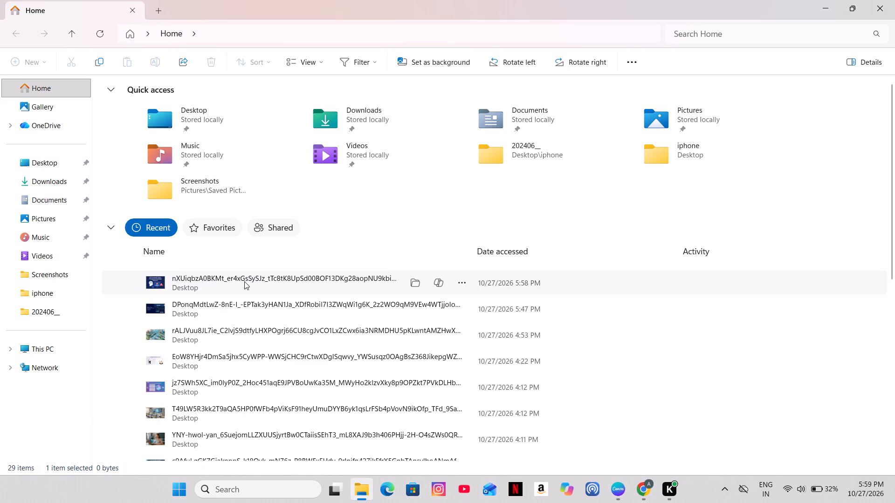
pyautogui.moveTo(244, 281); pyautogui.dragTo(623, 502)
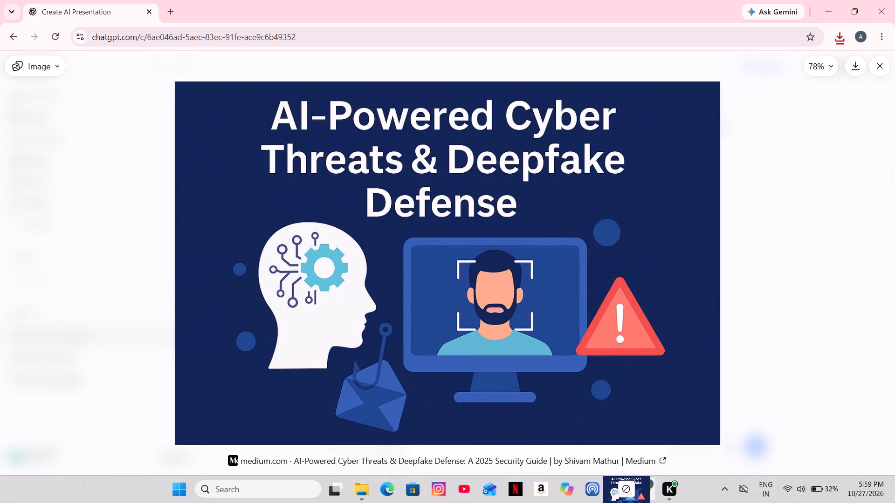
pyautogui.moveTo(623, 502); pyautogui.dragTo(608, 327)
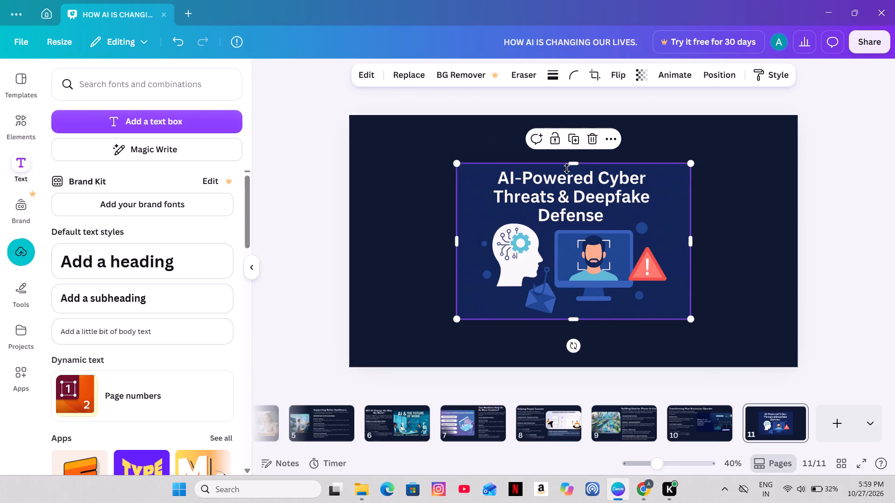
pyautogui.click(491, 276)
pyautogui.click(894, 187)
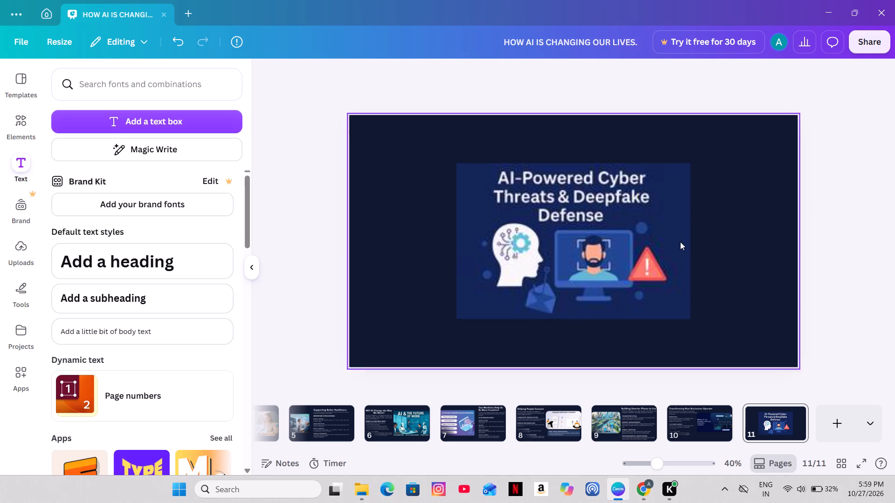
# Round the corners of the cyber threats image on slide 11.
pyautogui.click(613, 239)
pyautogui.click(570, 77)
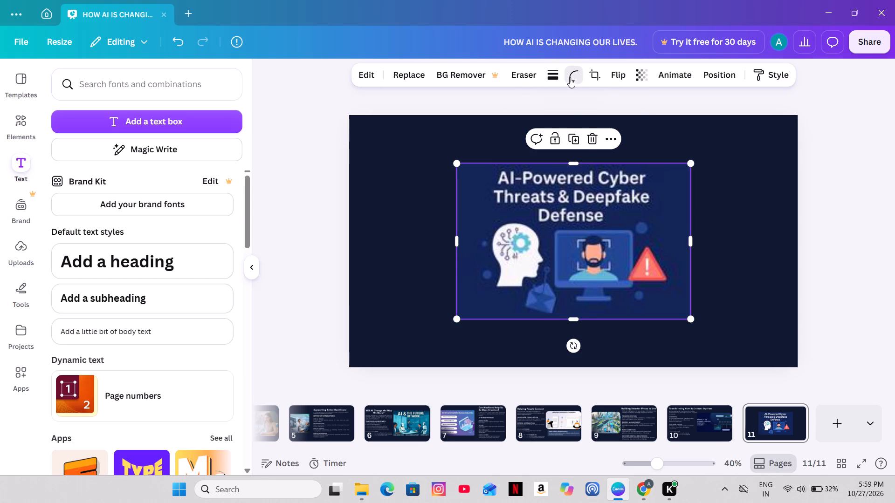
pyautogui.moveTo(521, 122); pyautogui.dragTo(545, 122)
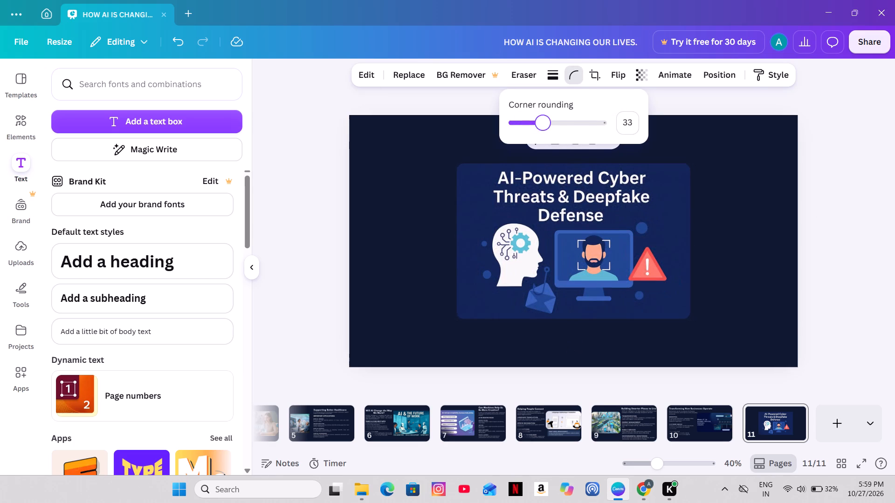
pyautogui.moveTo(545, 122); pyautogui.dragTo(578, 123)
pyautogui.click(864, 207)
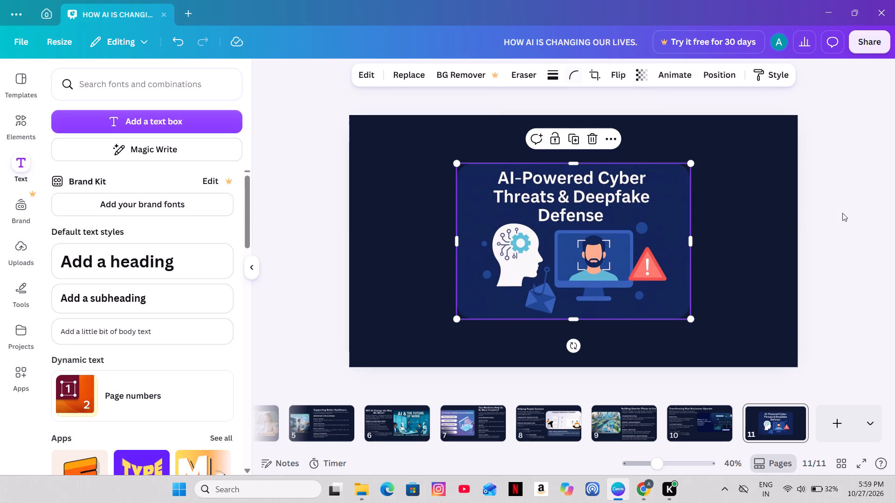
# Move the cyber threats image to the left half of slide 11, close to the slide's edge.
pyautogui.moveTo(609, 220); pyautogui.dragTo(511, 223)
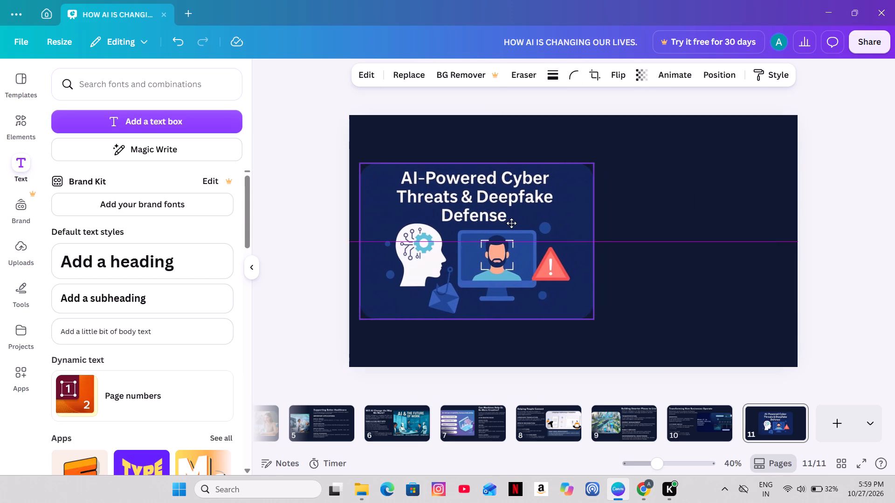
pyautogui.moveTo(511, 223); pyautogui.dragTo(509, 224)
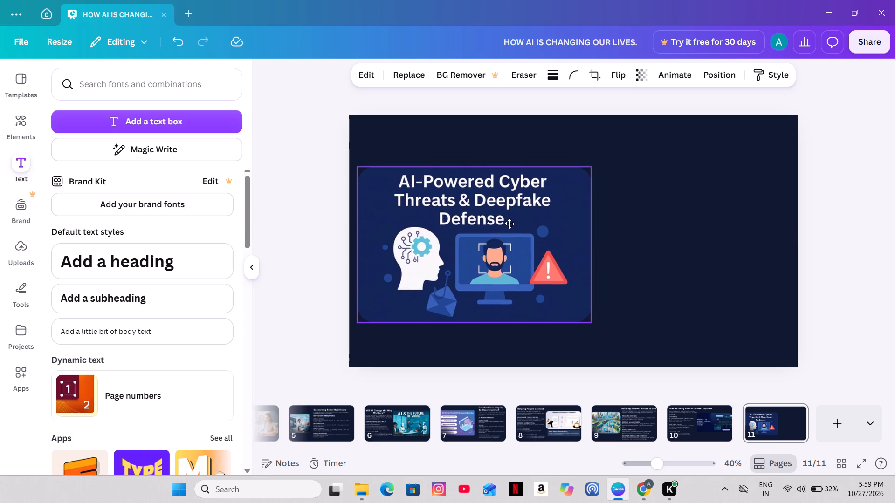
pyautogui.moveTo(509, 224); pyautogui.dragTo(506, 224)
pyautogui.click(870, 199)
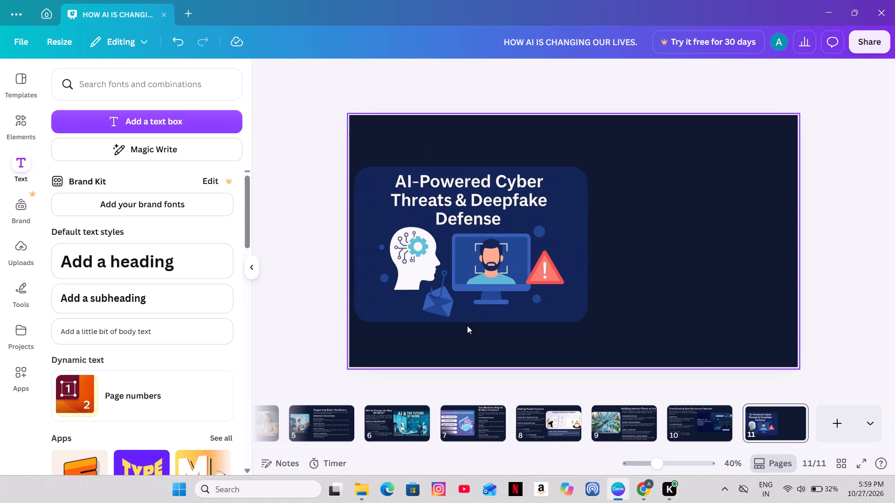
# On slide 10, shift the "Where AI is already driving business results" image slightly lower and inward from the slide's right edge.
pyautogui.click(703, 434)
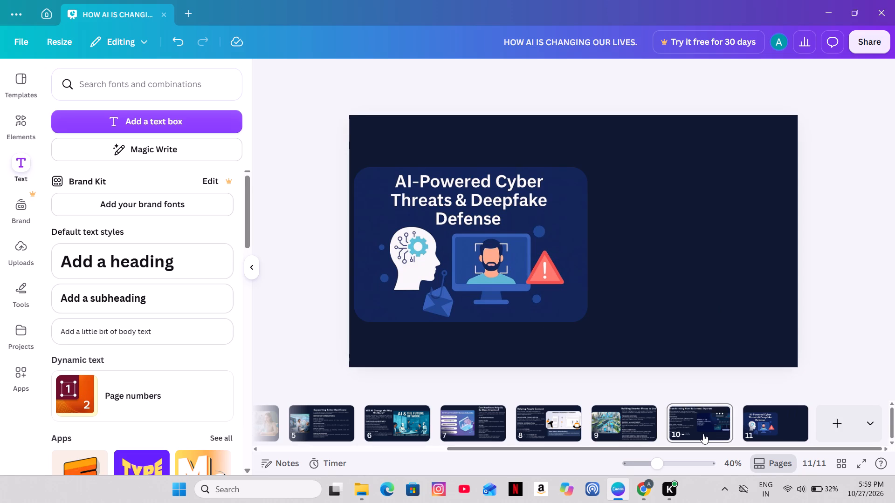
pyautogui.moveTo(697, 245); pyautogui.dragTo(697, 253)
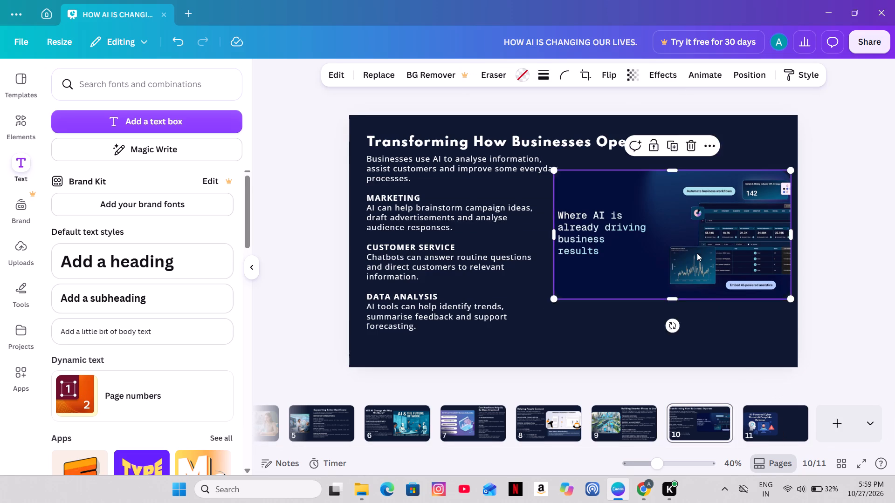
pyautogui.moveTo(697, 253); pyautogui.dragTo(697, 259)
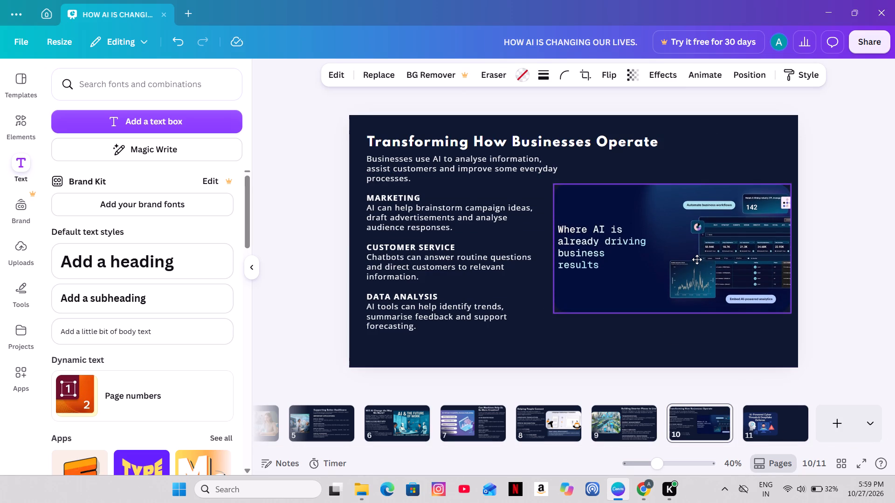
pyautogui.moveTo(697, 259); pyautogui.dragTo(687, 259)
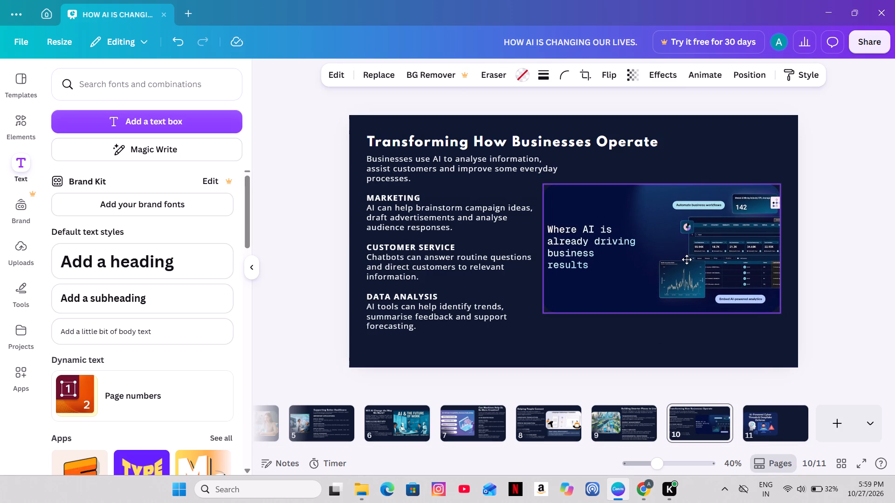
pyautogui.moveTo(687, 259); pyautogui.dragTo(686, 258)
pyautogui.click(853, 242)
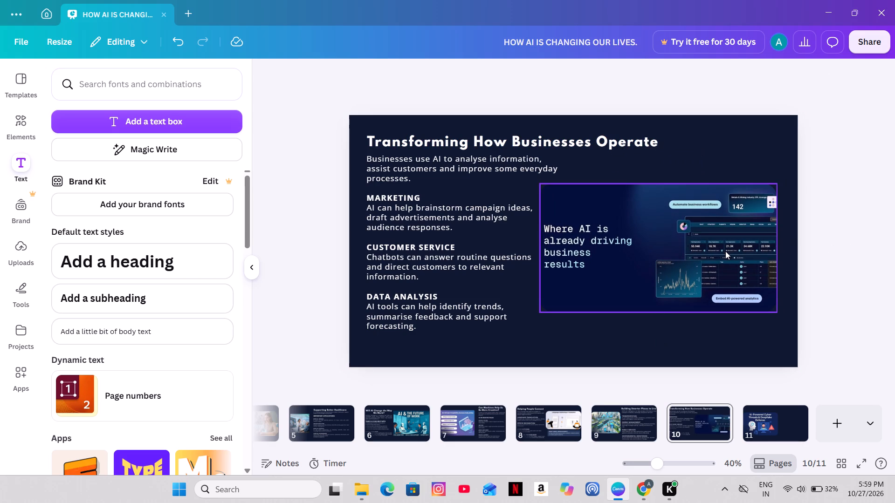
pyautogui.click(725, 251)
pyautogui.press('Right')
pyautogui.press('Right')
pyautogui.press('Right')
pyautogui.press('Right')
pyautogui.press('Right')
pyautogui.press('Right')
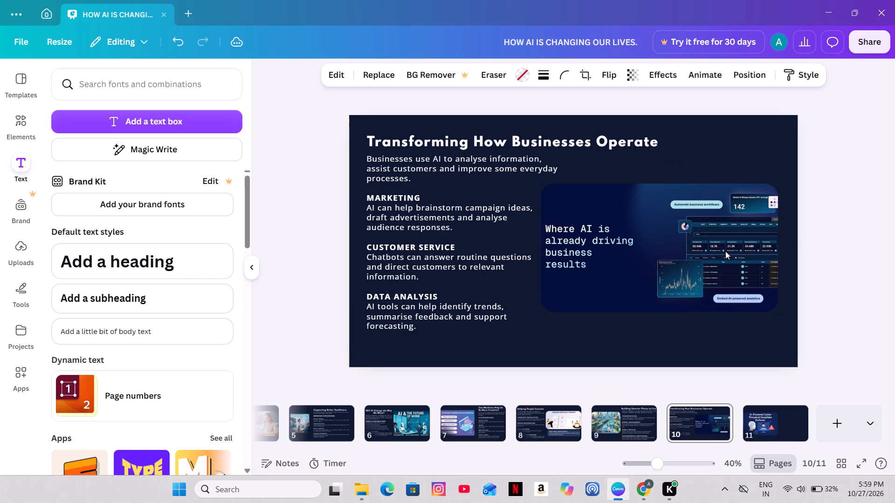
# Nudge the cyber threats image on slide 11 slightly upward.
pyautogui.click(776, 426)
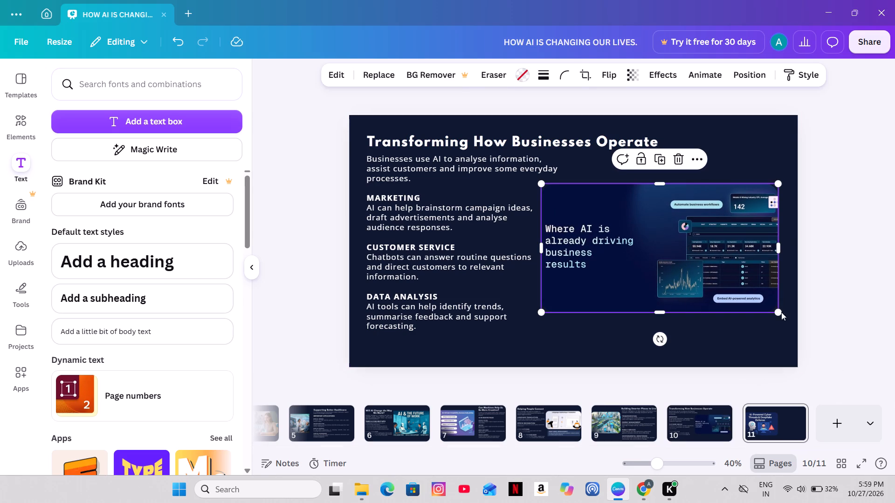
pyautogui.click(488, 238)
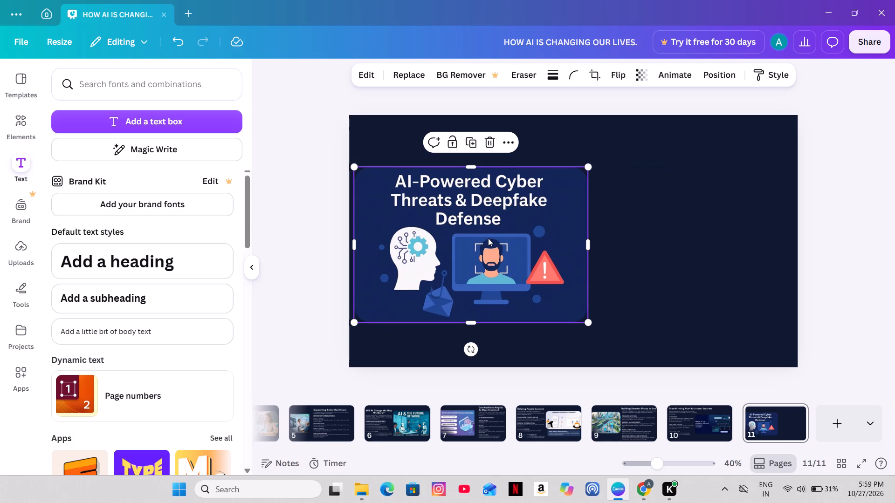
pyautogui.press('Up')
pyautogui.press('Up')
pyautogui.press('Up')
pyautogui.press('Up')
pyautogui.press('Up')
pyautogui.press('Up')
pyautogui.press('Up')
pyautogui.press('Up')
pyautogui.press('Up')
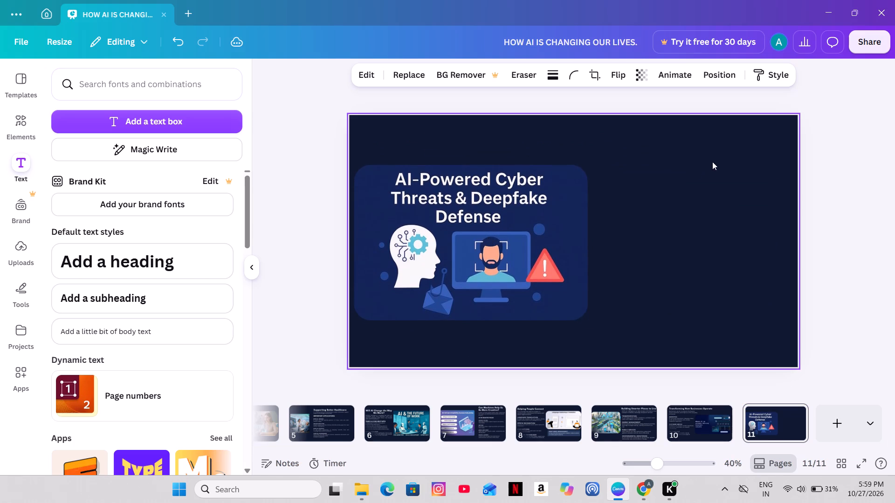
pyautogui.click(894, 253)
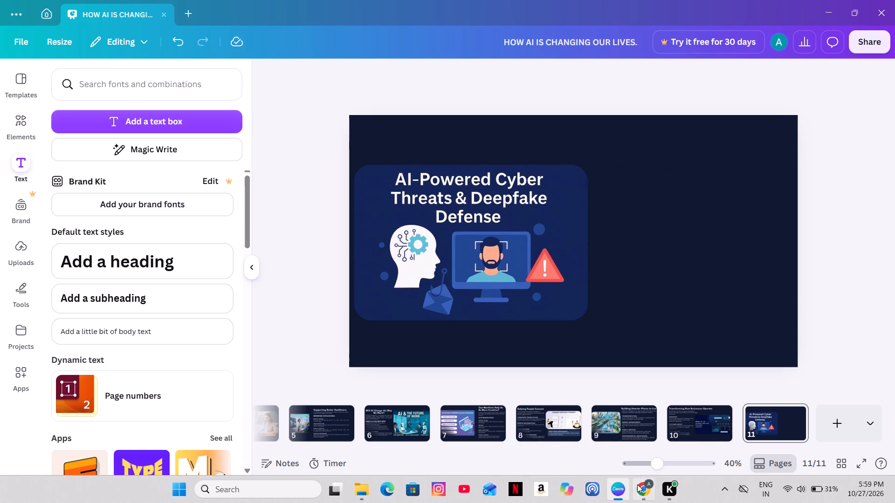
pyautogui.click(642, 484)
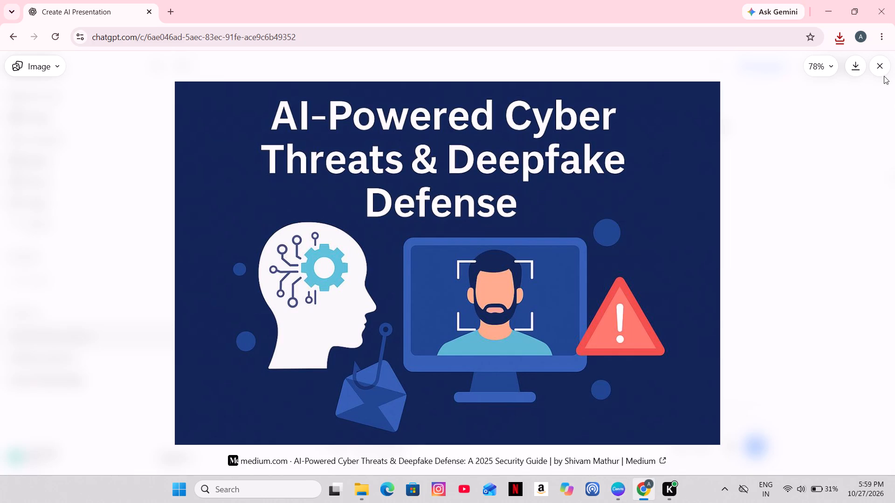
pyautogui.click(880, 70)
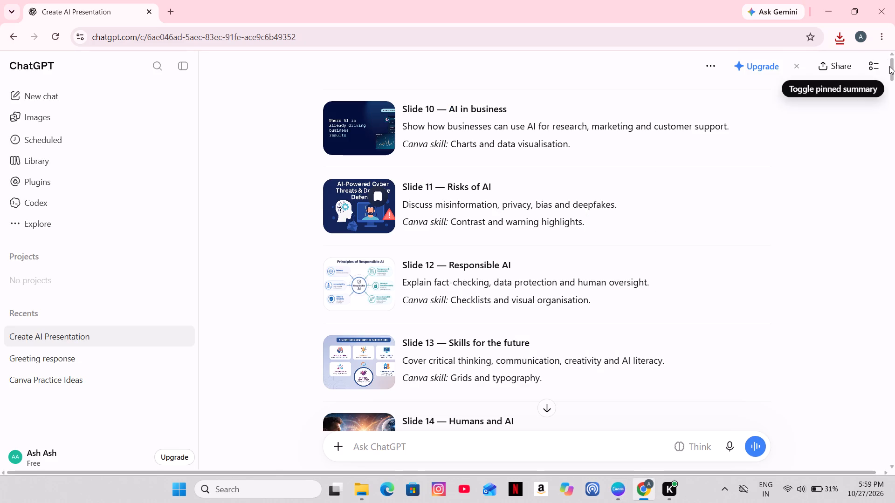
pyautogui.moveTo(889, 66); pyautogui.dragTo(888, 217)
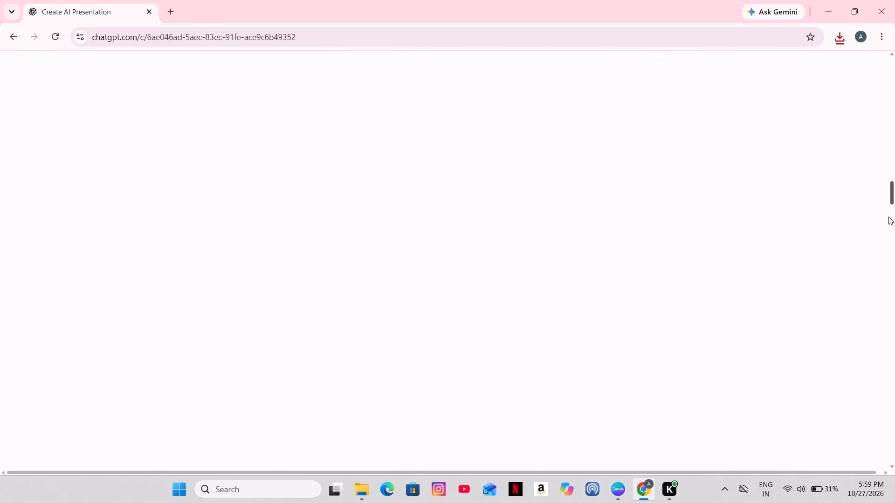
pyautogui.moveTo(888, 217); pyautogui.dragTo(888, 216)
pyautogui.scroll(20, 765, 211)
pyautogui.scroll(20, 765, 211)
pyautogui.scroll(-6, 765, 212)
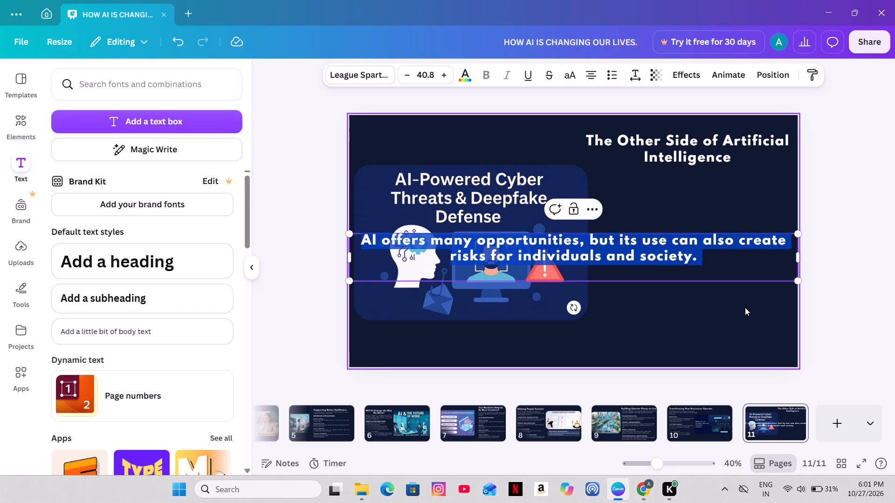
pyautogui.click(348, 75)
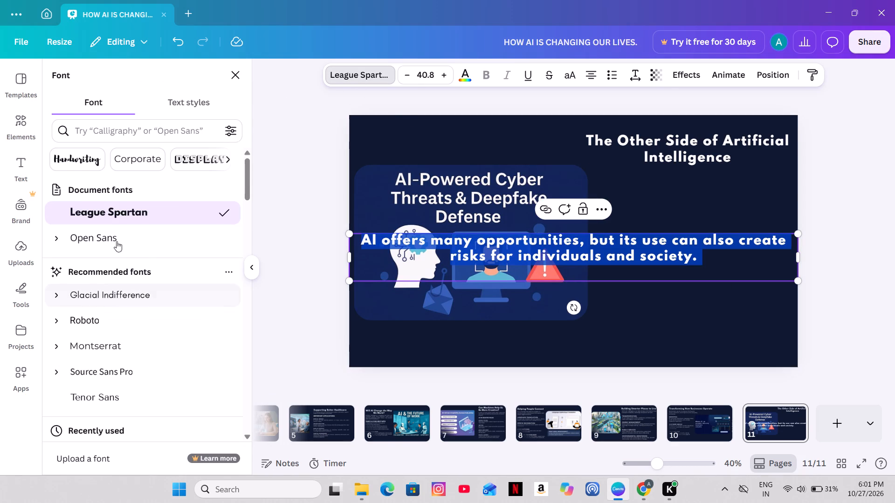
pyautogui.click(106, 235)
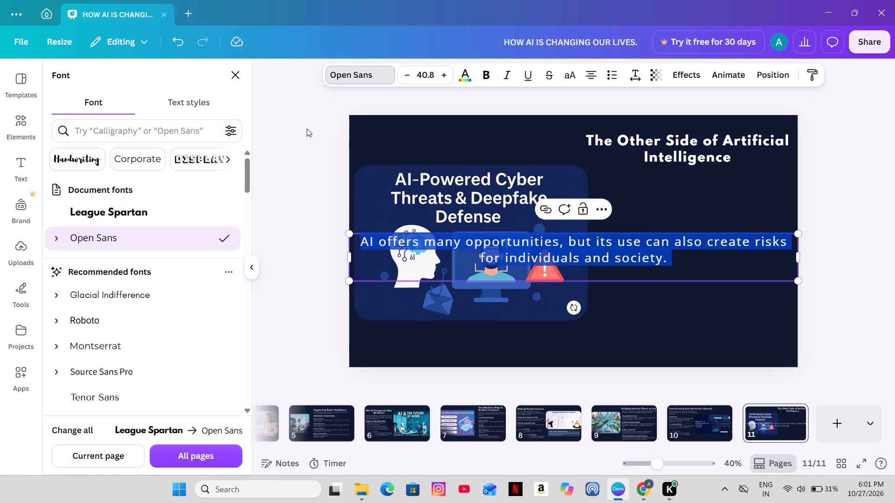
pyautogui.tripleClick(408, 82)
pyautogui.tripleClick(408, 82)
pyautogui.tripleClick(408, 82)
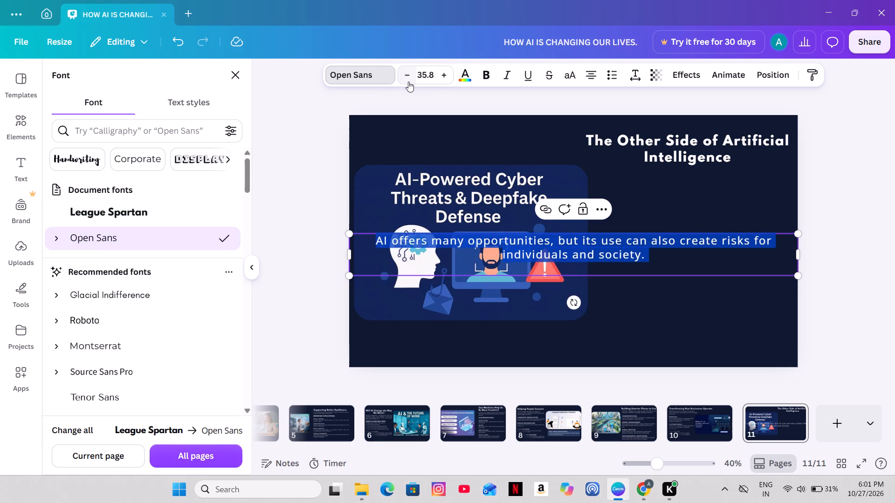
pyautogui.tripleClick(408, 82)
pyautogui.tripleClick(408, 82)
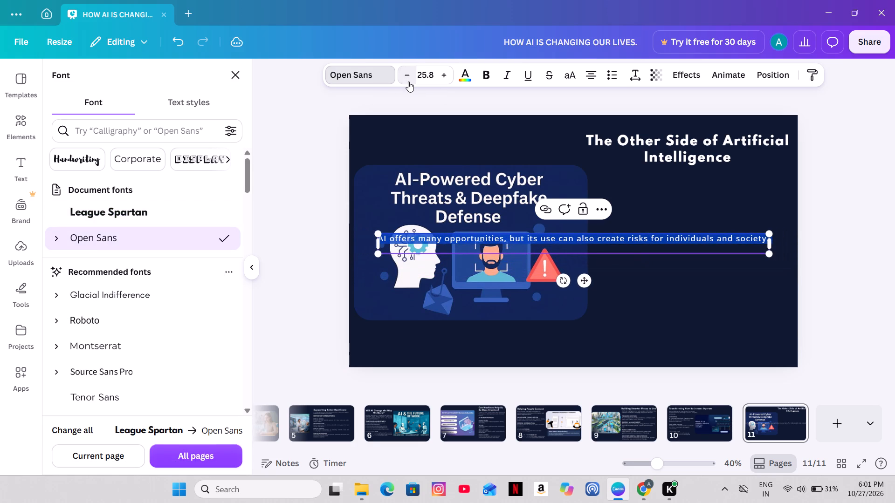
pyautogui.click(408, 82)
pyautogui.click(408, 82)
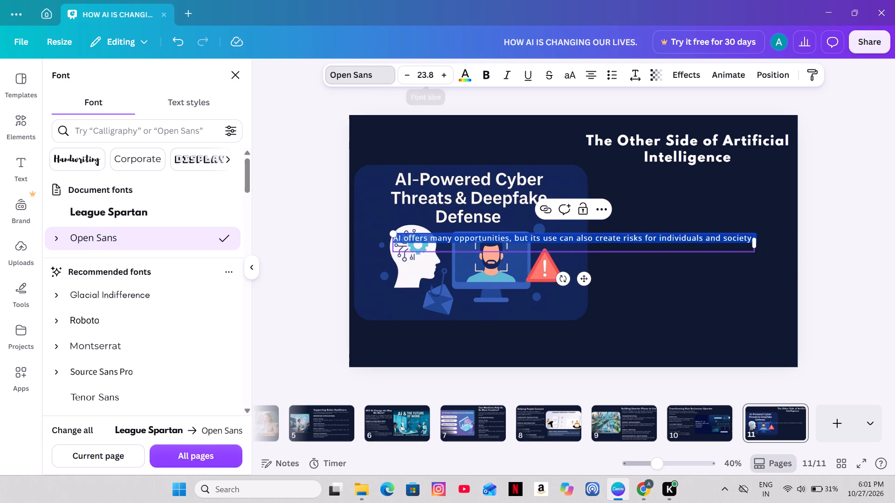
pyautogui.click(446, 69)
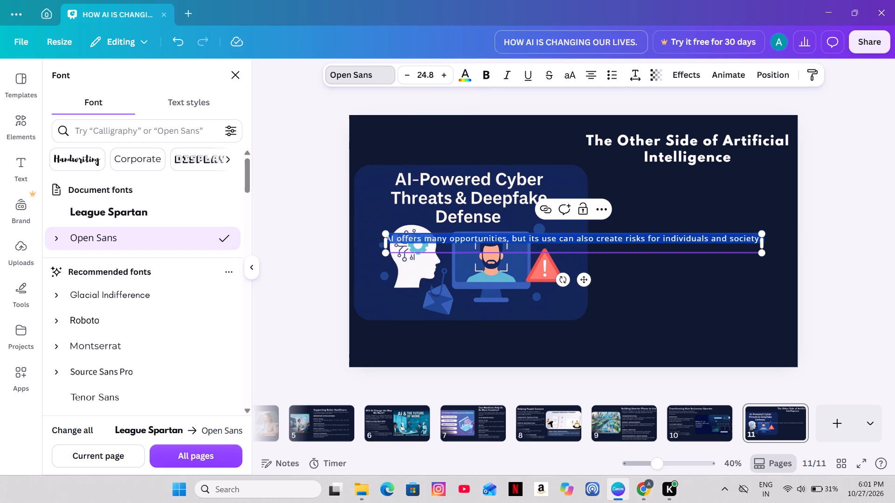
pyautogui.click(866, 204)
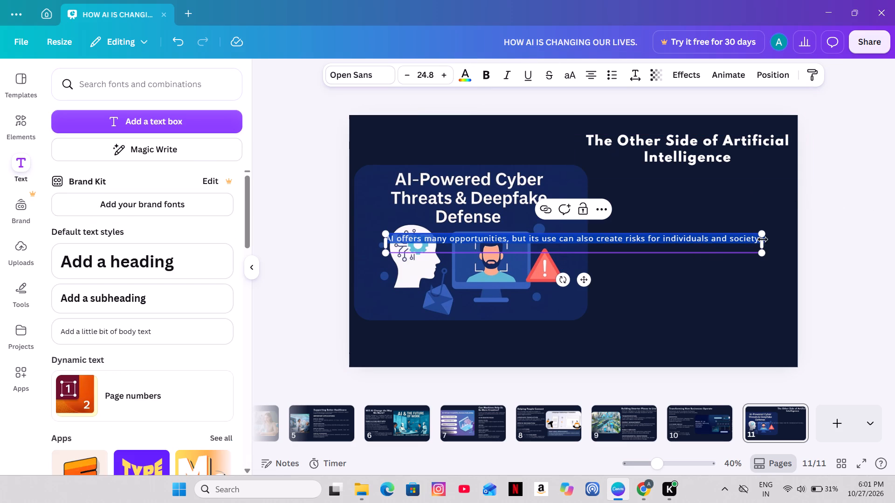
# Narrow the "AI offers many opportunities" text box to wrap onto two lines and place it beneath the slide 11 heading.
pyautogui.moveTo(763, 240); pyautogui.dragTo(592, 251)
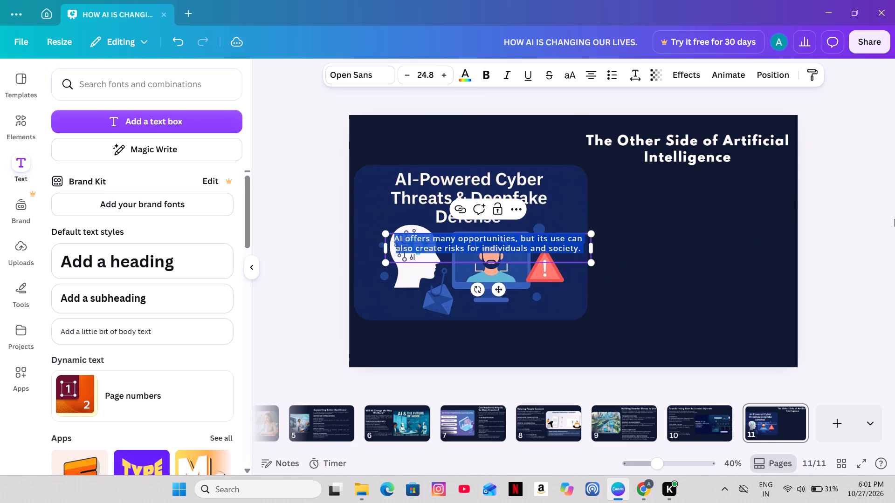
pyautogui.click(894, 219)
pyautogui.moveTo(519, 243); pyautogui.dragTo(724, 193)
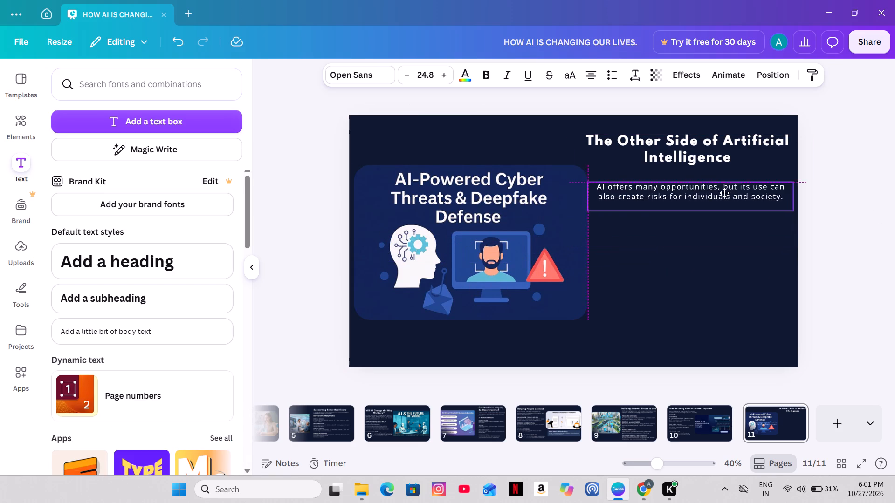
pyautogui.moveTo(724, 193); pyautogui.dragTo(725, 186)
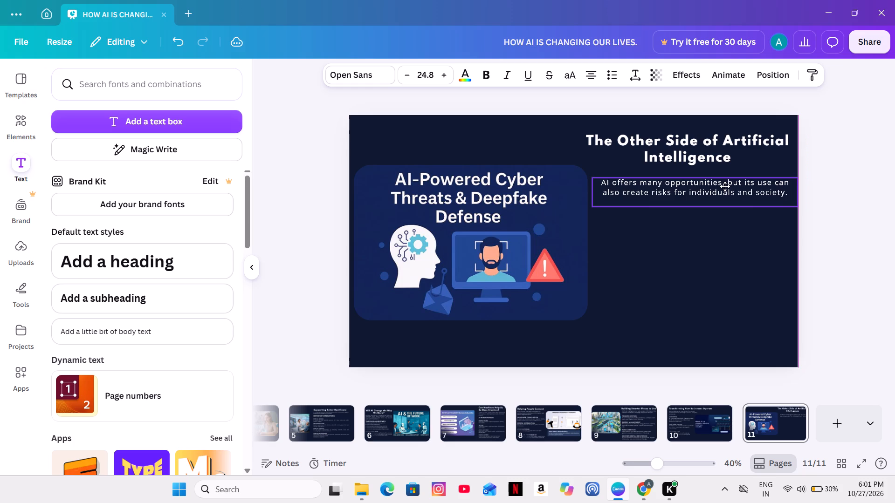
pyautogui.moveTo(725, 186); pyautogui.dragTo(718, 185)
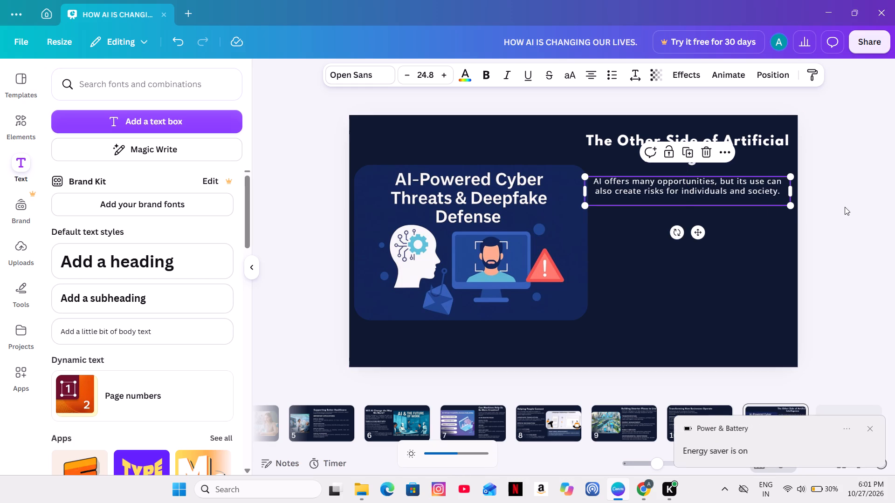
pyautogui.click(815, 200)
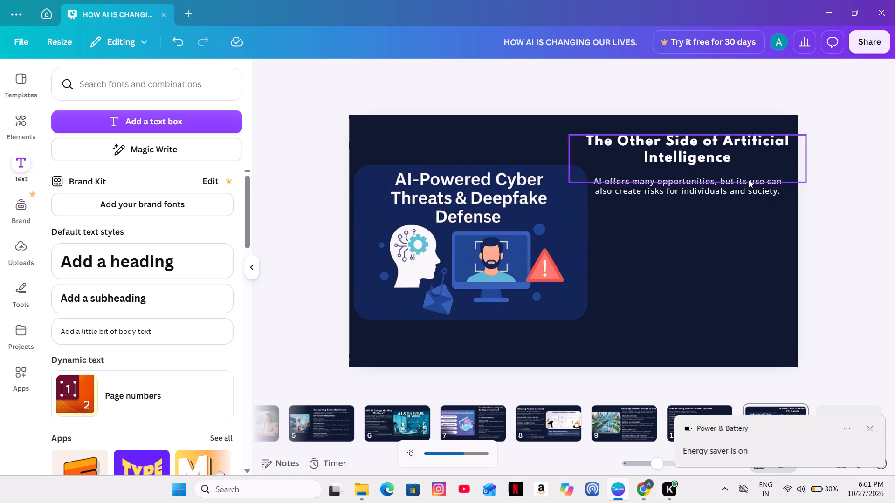
pyautogui.moveTo(683, 182); pyautogui.dragTo(685, 175)
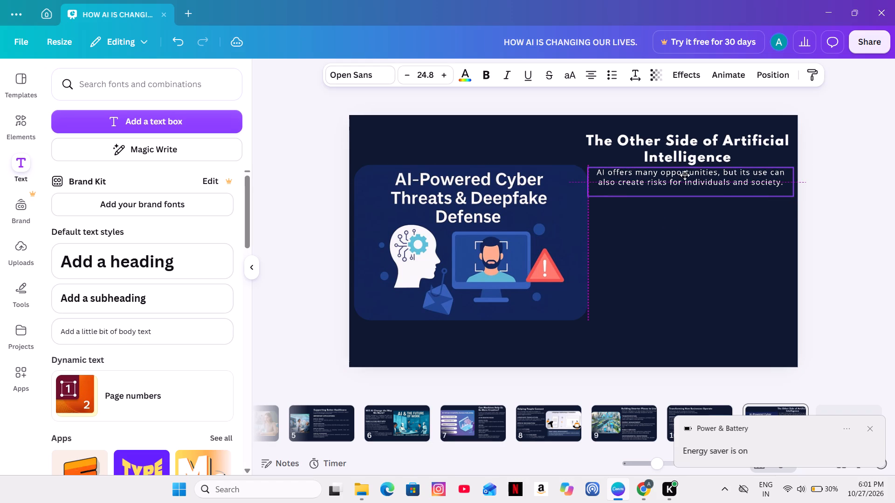
pyautogui.moveTo(685, 175); pyautogui.dragTo(690, 176)
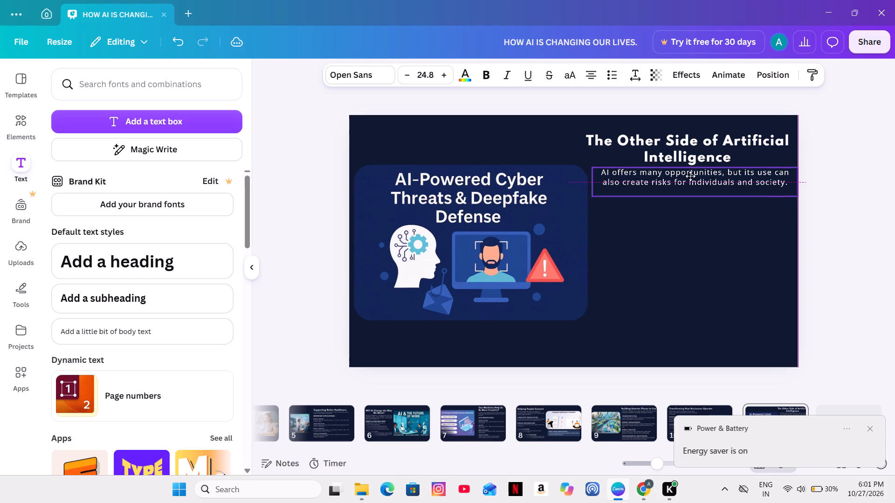
pyautogui.moveTo(690, 176); pyautogui.dragTo(690, 178)
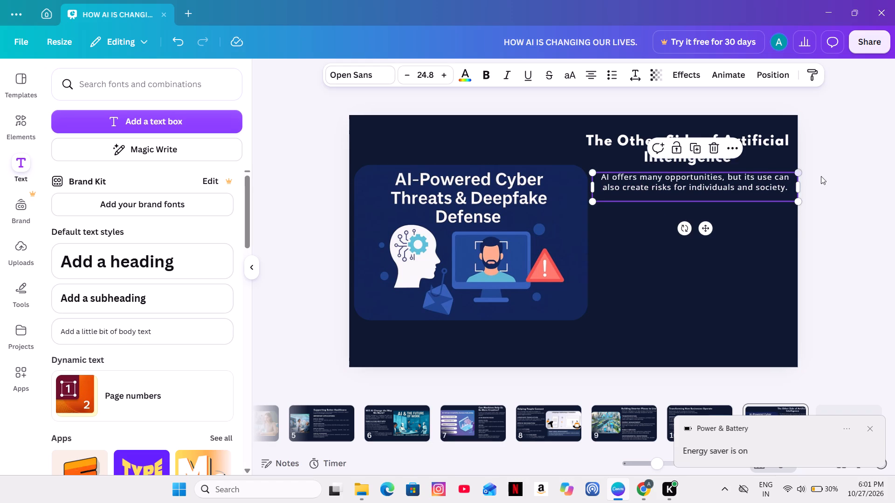
pyautogui.click(840, 178)
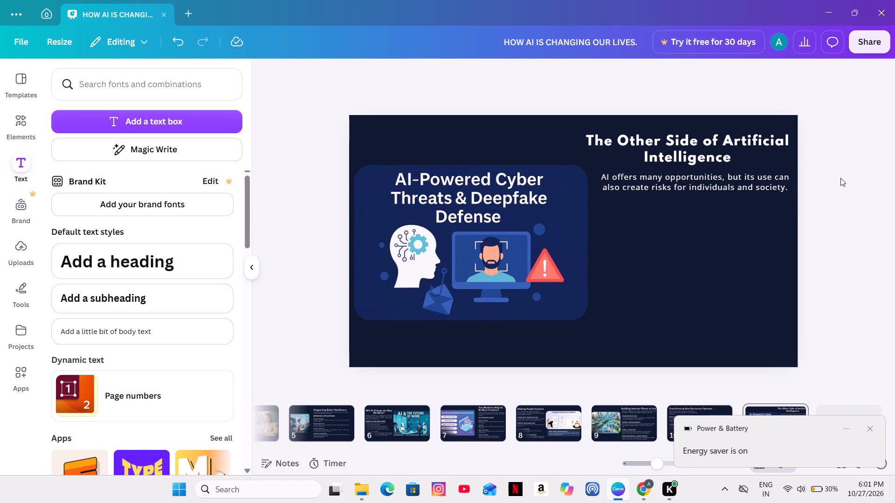
# Narrow the slide 11 heading box so it wraps as "The Other Side of" over "Artificial Intelligence".
pyautogui.click(723, 142)
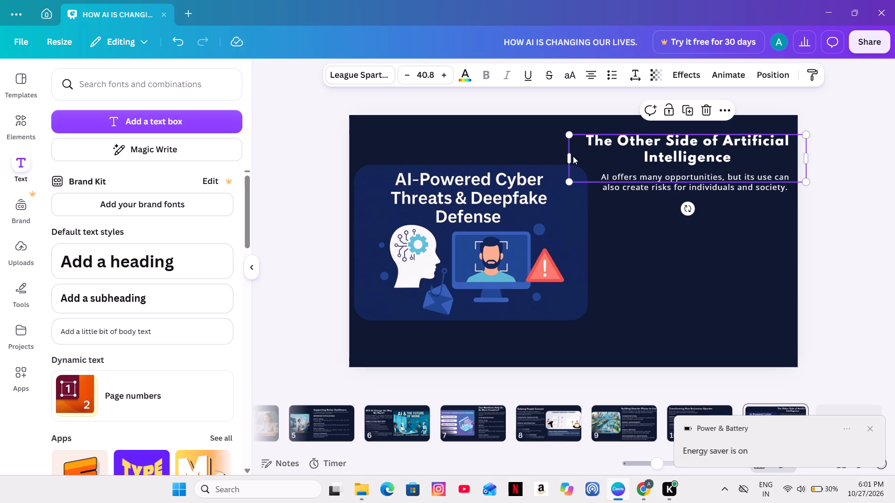
pyautogui.moveTo(568, 156); pyautogui.dragTo(600, 150)
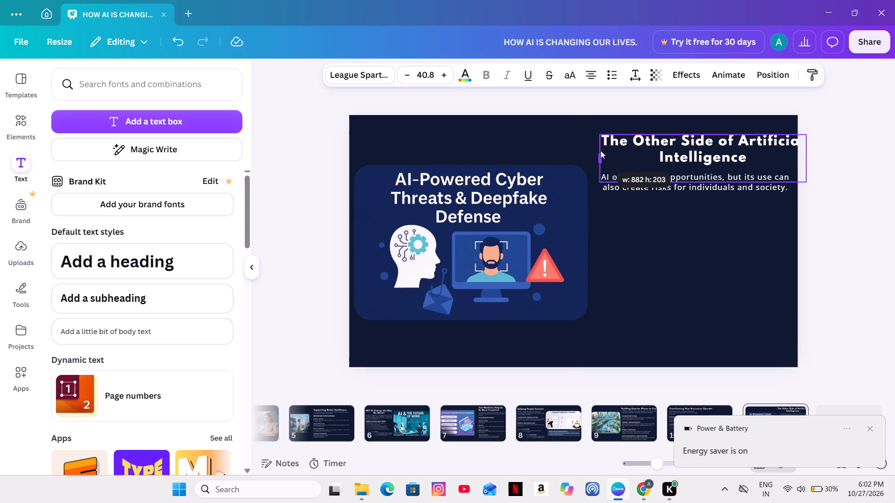
pyautogui.moveTo(600, 150); pyautogui.dragTo(613, 150)
pyautogui.click(894, 123)
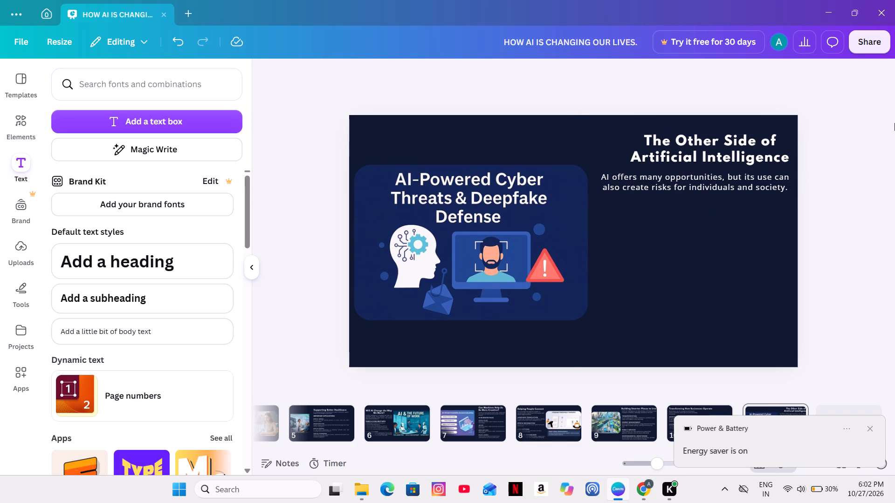
# Move the heading inward from the slide's right edge so it sits roughly centred above the "AI offers many opportunities" sentence.
pyautogui.moveTo(746, 146); pyautogui.dragTo(734, 142)
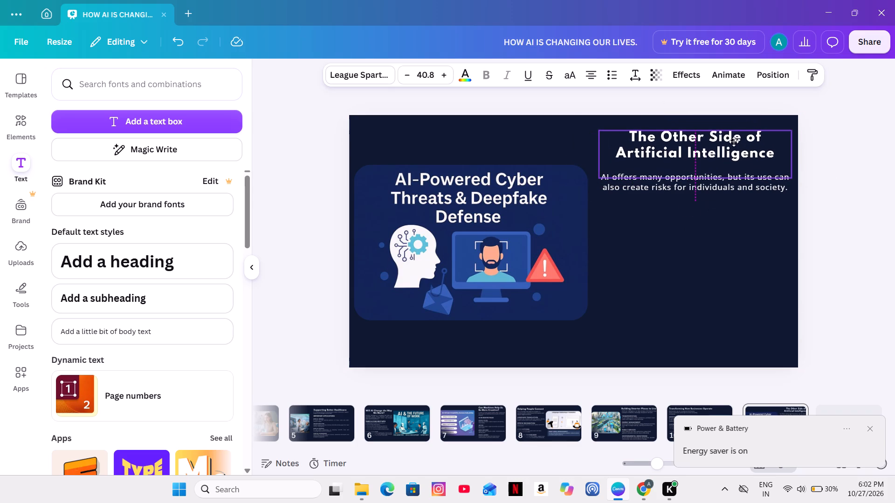
pyautogui.moveTo(734, 142); pyautogui.dragTo(734, 145)
pyautogui.click(894, 149)
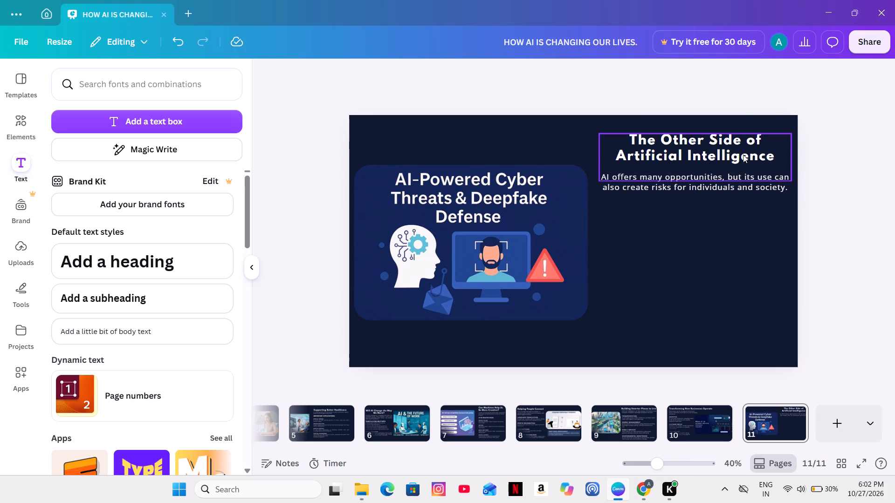
pyautogui.click(743, 155)
pyautogui.press('Left')
pyautogui.press('Left')
pyautogui.press('Left')
pyautogui.press('Left')
pyautogui.press('Left')
pyautogui.press('Left')
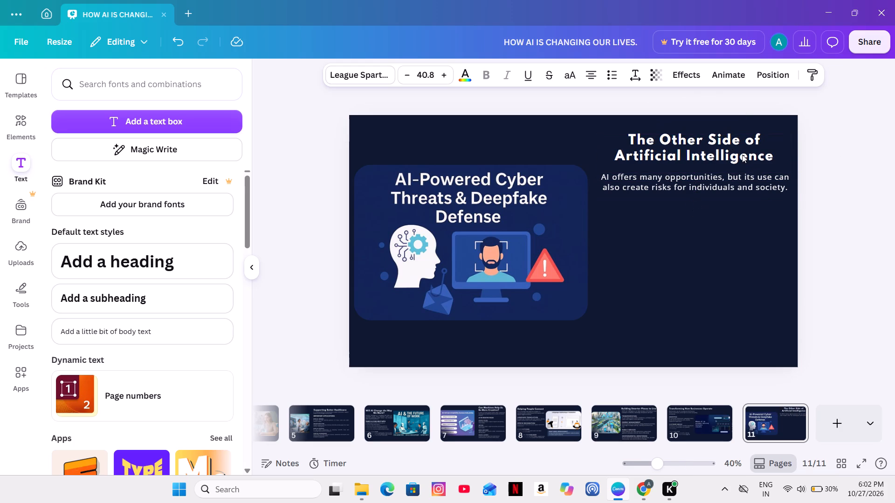
pyautogui.press('Left')
pyautogui.press('Left')
# Reposition the "AI offers many opportunities" sentence horizontally so both lines sit under the heading and inside the slide's right edge.
pyautogui.moveTo(705, 192); pyautogui.dragTo(704, 187)
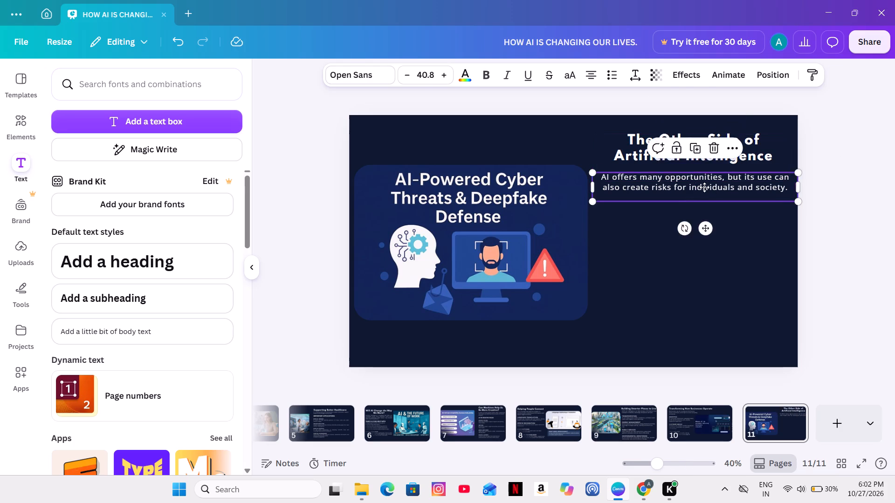
pyautogui.moveTo(704, 187); pyautogui.dragTo(702, 189)
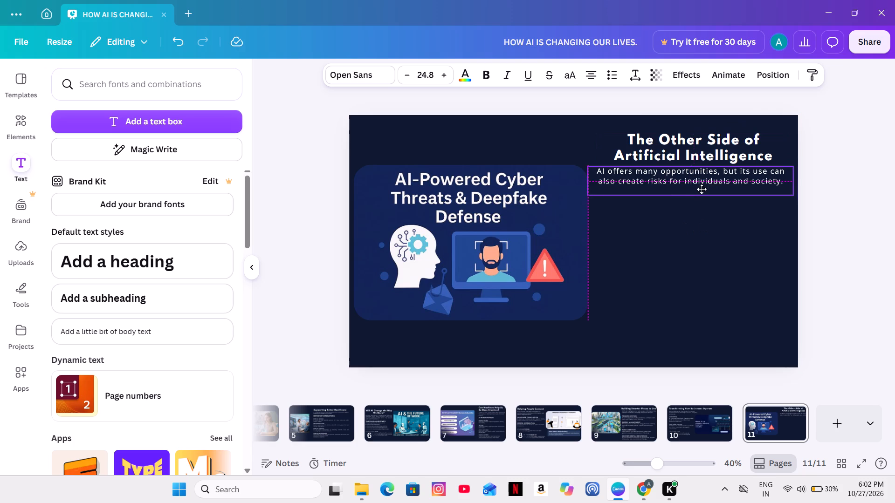
pyautogui.moveTo(702, 189); pyautogui.dragTo(709, 194)
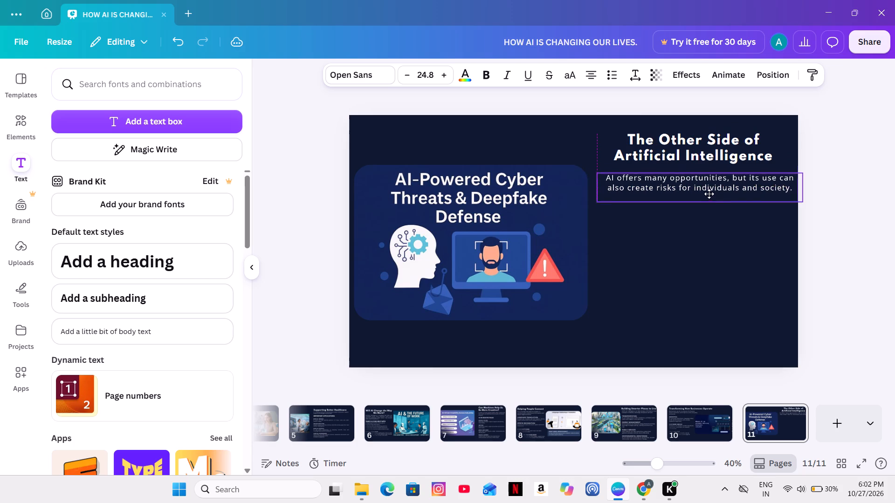
pyautogui.moveTo(709, 194); pyautogui.dragTo(716, 191)
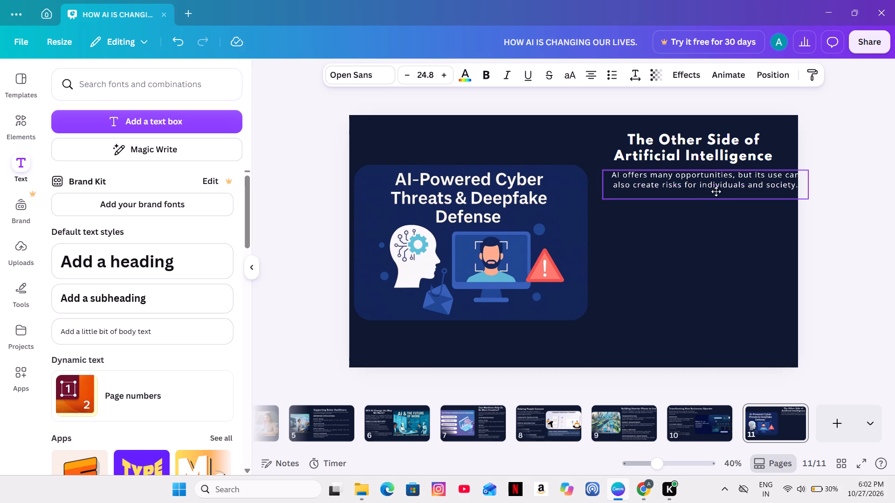
pyautogui.moveTo(716, 191); pyautogui.dragTo(716, 192)
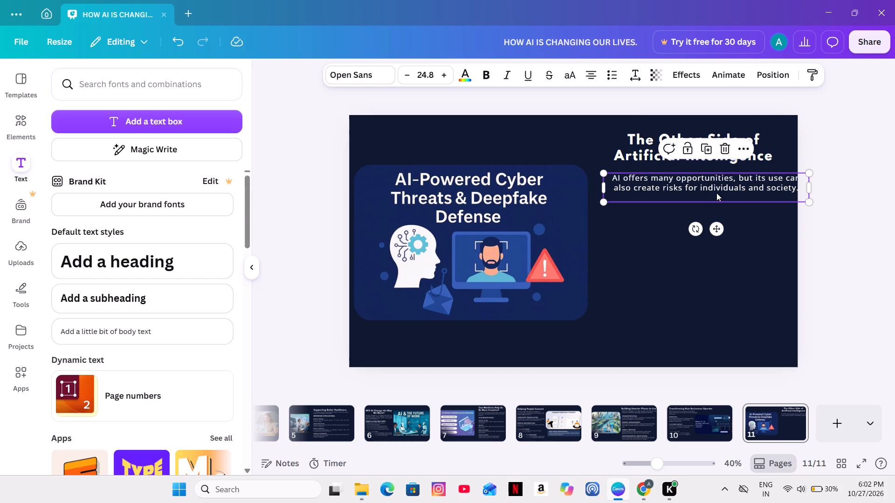
pyautogui.press('Left')
pyautogui.press('Left')
pyautogui.press('Left')
pyautogui.press('Left')
pyautogui.press('Left')
pyautogui.press('Left')
pyautogui.press('Left')
pyautogui.press('Left')
pyautogui.press('Left')
pyautogui.press('Left')
pyautogui.press('Left')
pyautogui.press('Left')
pyautogui.press('Left')
pyautogui.press('Left')
pyautogui.press('Left')
pyautogui.press('Left')
pyautogui.press('Left')
pyautogui.press('Left')
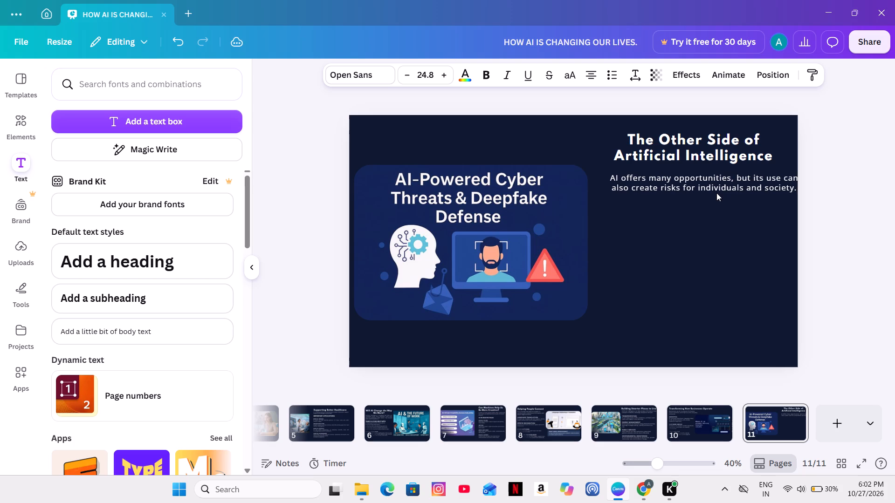
pyautogui.press('Left')
pyautogui.press('Left')
pyautogui.press('Left')
pyautogui.press('Left')
pyautogui.press('Left')
pyautogui.press('Left')
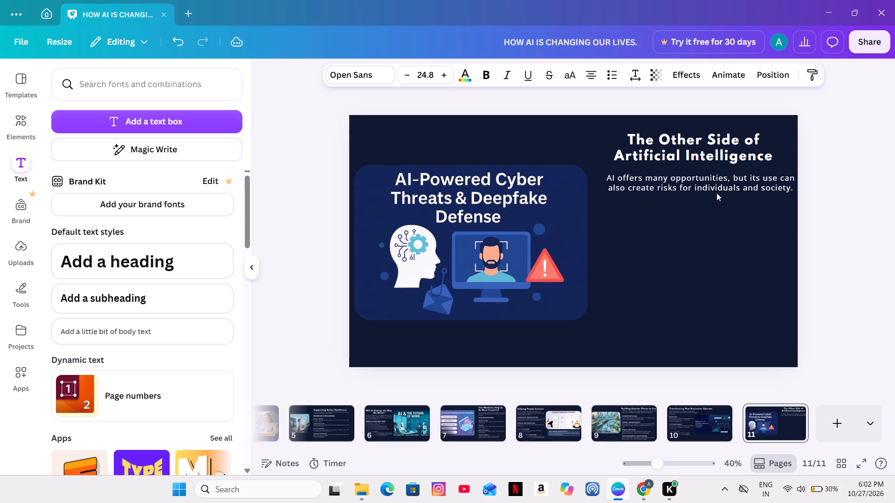
pyautogui.press('Left')
pyautogui.press('Left')
pyautogui.press('Left')
pyautogui.press('Left')
pyautogui.press('Left')
pyautogui.press('Left')
pyautogui.press('Left')
pyautogui.press('Left')
pyautogui.press('Left')
pyautogui.press('Left')
pyautogui.press('Left')
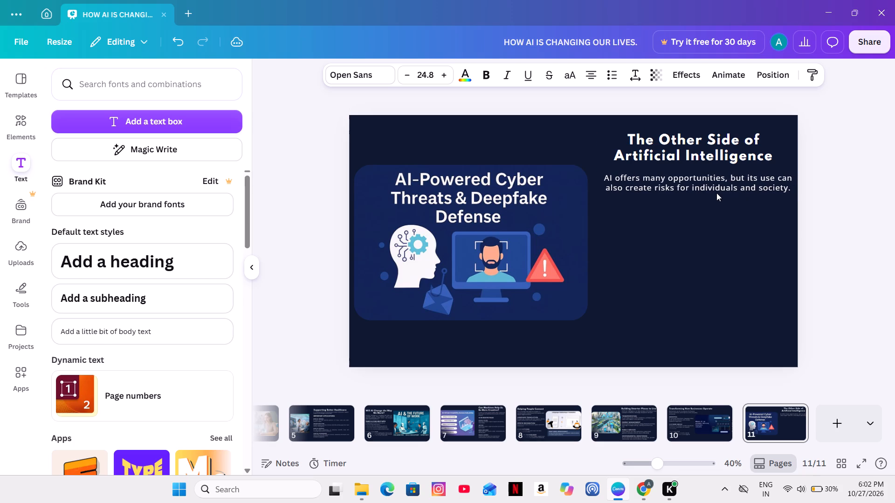
pyautogui.press('Left')
pyautogui.press('Left')
pyautogui.press('Left')
pyautogui.press('Right')
pyautogui.press('Right')
pyautogui.press('Left')
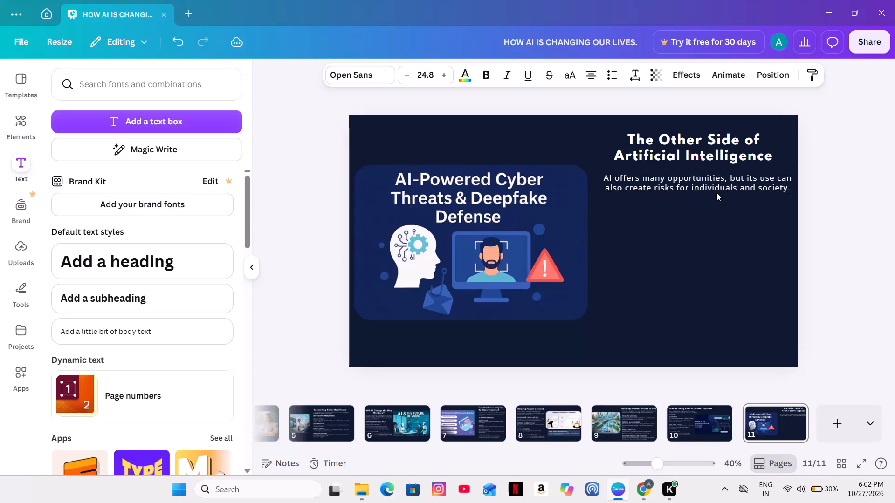
pyautogui.press('Left')
pyautogui.press('Left')
pyautogui.press('Left')
pyautogui.press('Left')
pyautogui.press('Left')
pyautogui.press('Left')
pyautogui.press('Left')
pyautogui.press('Left')
pyautogui.press('Left')
pyautogui.press('Left')
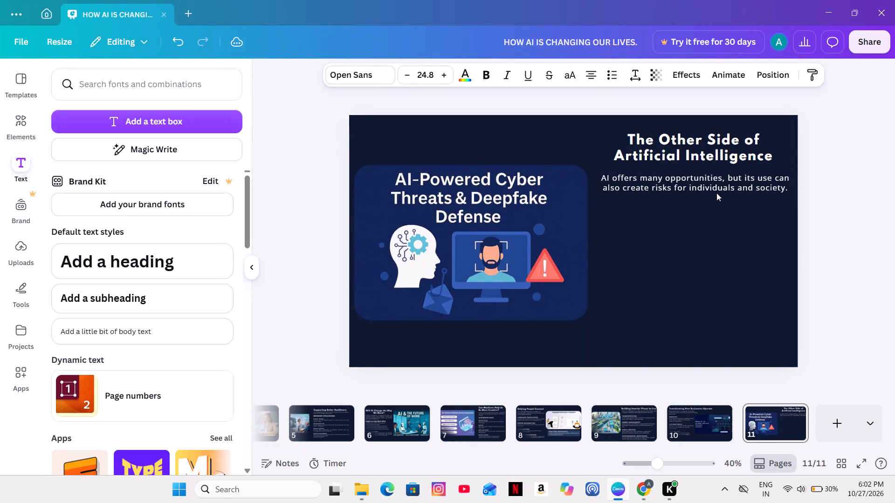
pyautogui.press('Left')
pyautogui.press('Left')
pyautogui.press('Left')
# Raise the "AI offers many opportunities" sentence slightly to sit closer beneath the slide 11 heading.
pyautogui.press('Up')
pyautogui.press('Up')
pyautogui.press('Up')
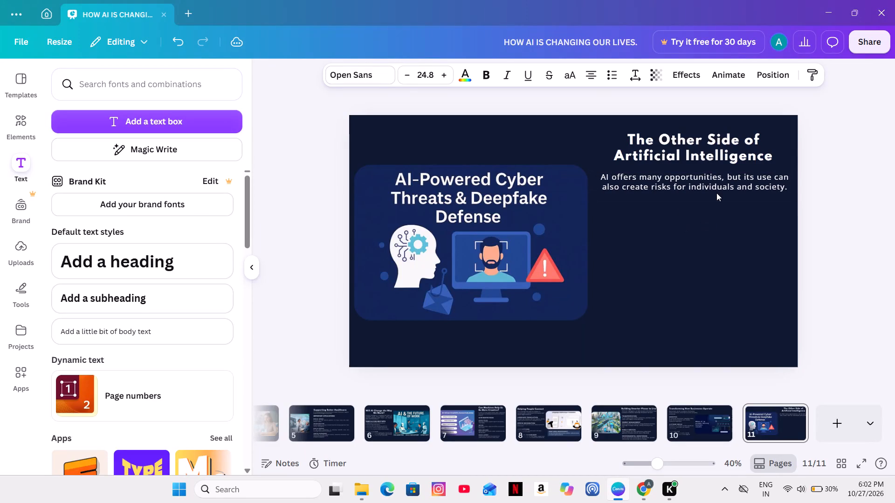
pyautogui.press('Up')
pyautogui.press('Up')
pyautogui.press('Up')
pyautogui.press('Up')
pyautogui.press('Up')
pyautogui.press('Up')
pyautogui.press('Up')
pyautogui.press('Up')
pyautogui.press('Up')
pyautogui.press('Up')
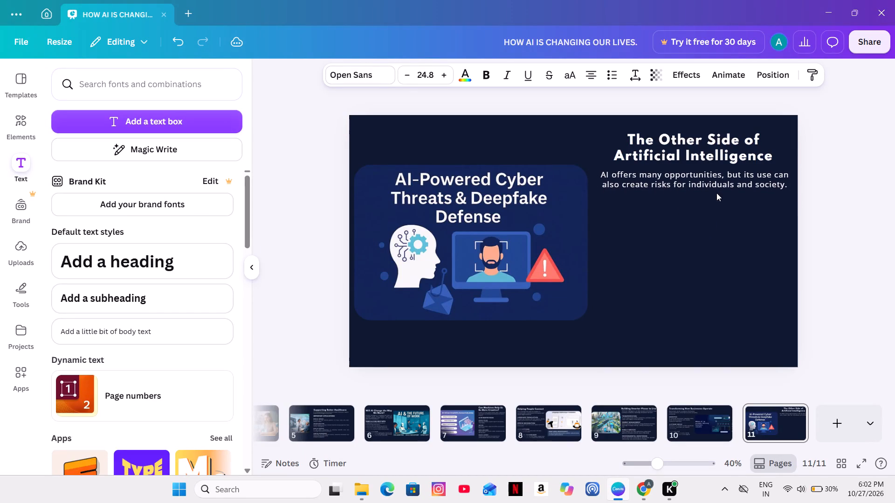
pyautogui.press('Up')
pyautogui.click(875, 212)
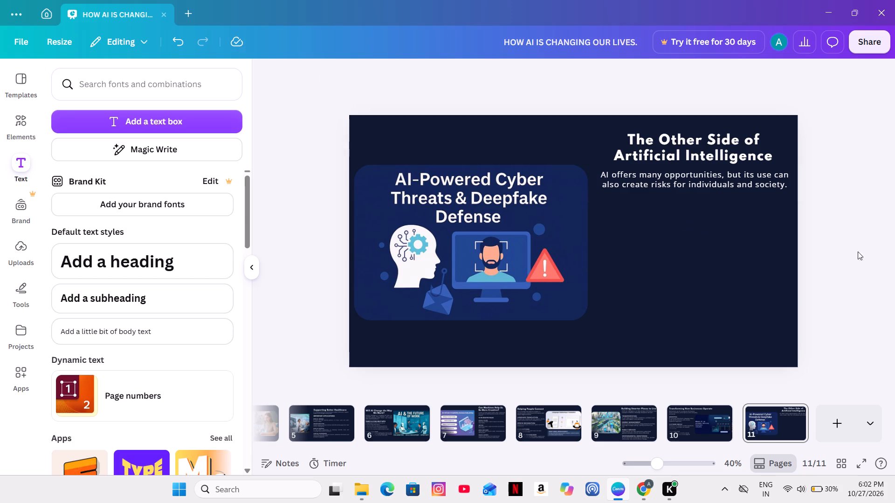
# Shift the "AI offers many opportunities" sentence slightly toward the slide's right edge.
pyautogui.click(760, 186)
pyautogui.press('Right')
pyautogui.press('Right')
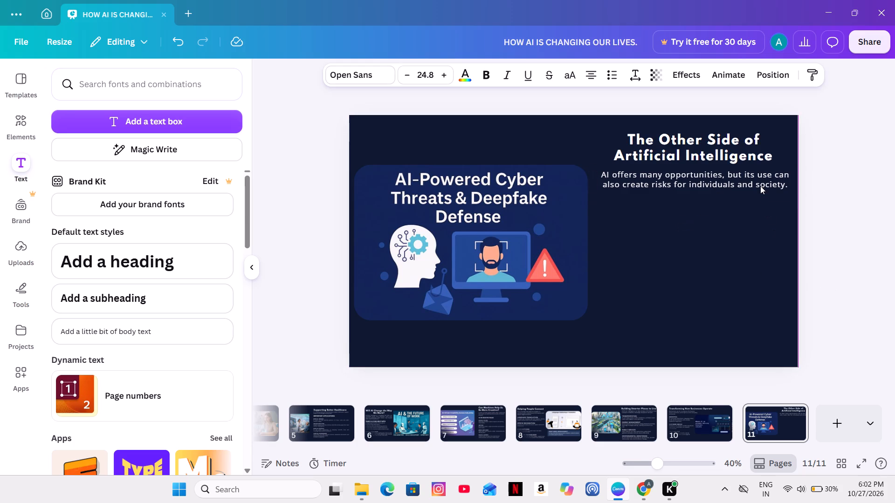
pyautogui.press('Right')
pyautogui.press('Right')
pyautogui.press('Right')
pyautogui.press('Right')
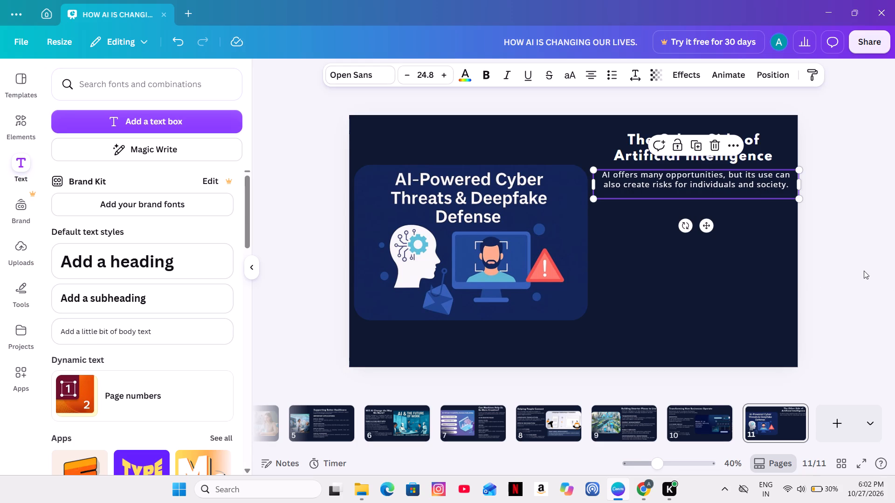
pyautogui.click(863, 275)
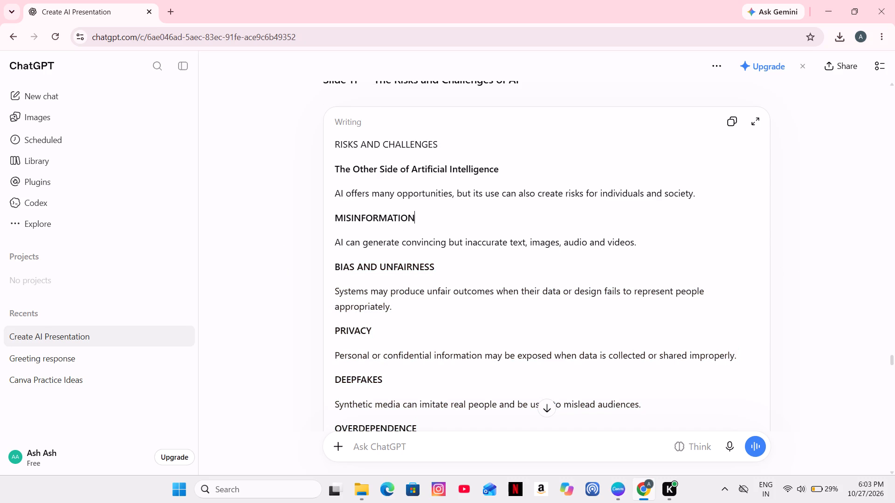
pyautogui.click(399, 216)
pyautogui.moveTo(335, 216); pyautogui.dragTo(453, 258)
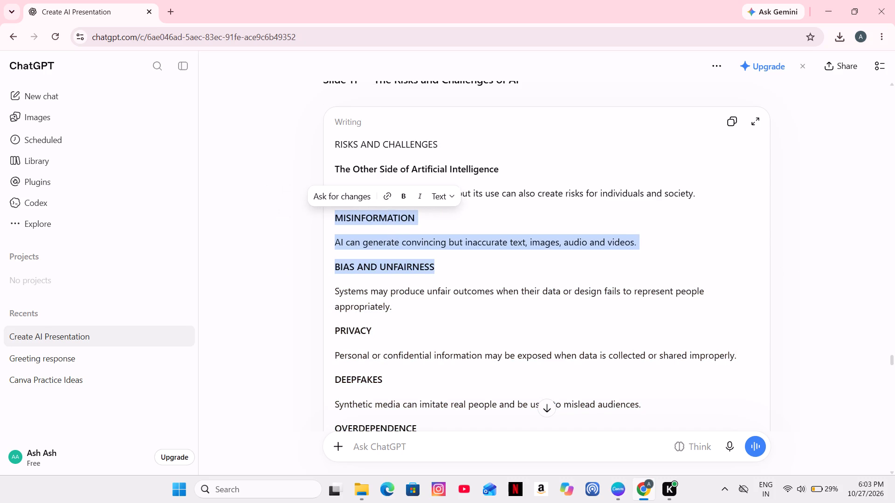
pyautogui.moveTo(453, 258); pyautogui.dragTo(524, 412)
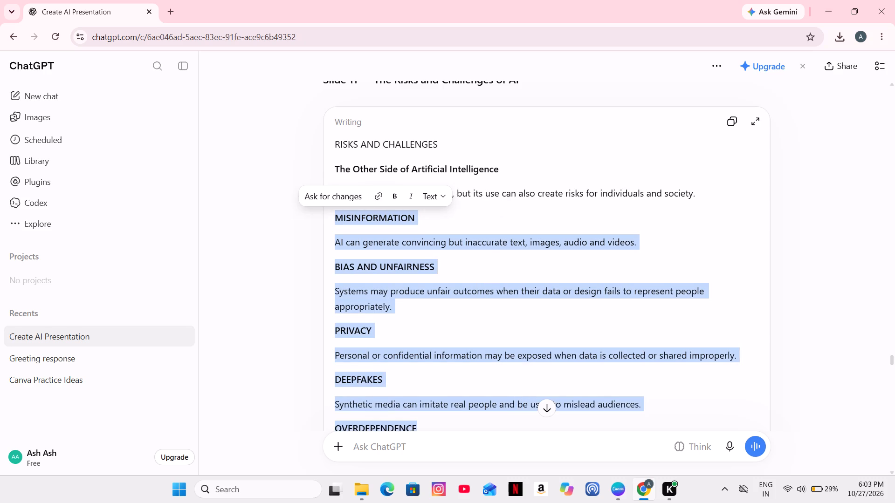
pyautogui.moveTo(524, 412); pyautogui.dragTo(589, 258)
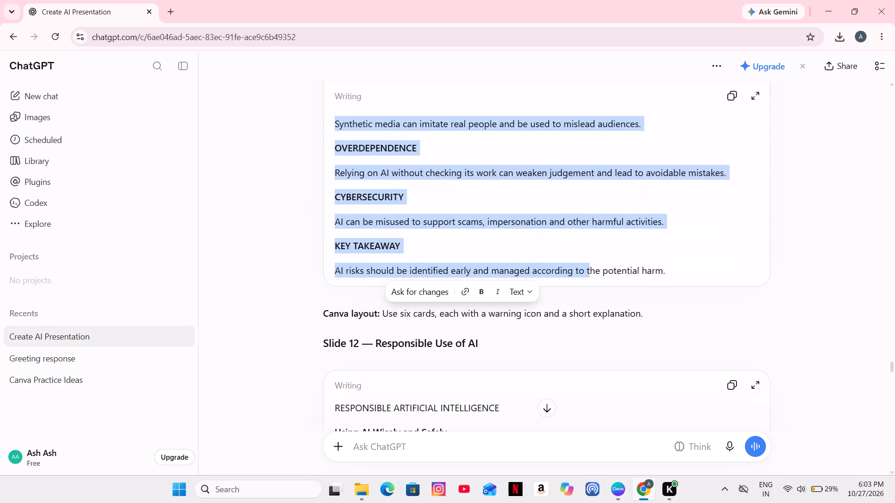
pyautogui.moveTo(589, 258); pyautogui.dragTo(685, 215)
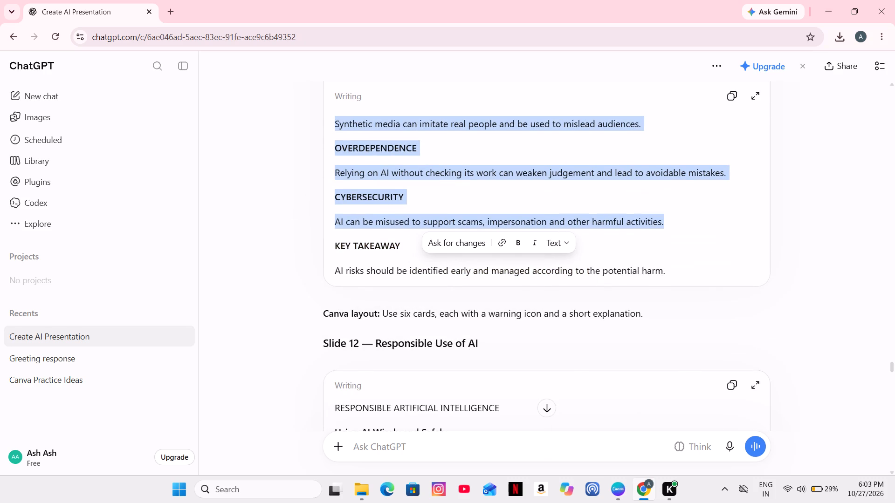
pyautogui.rightClick(685, 215)
pyautogui.click(434, 237)
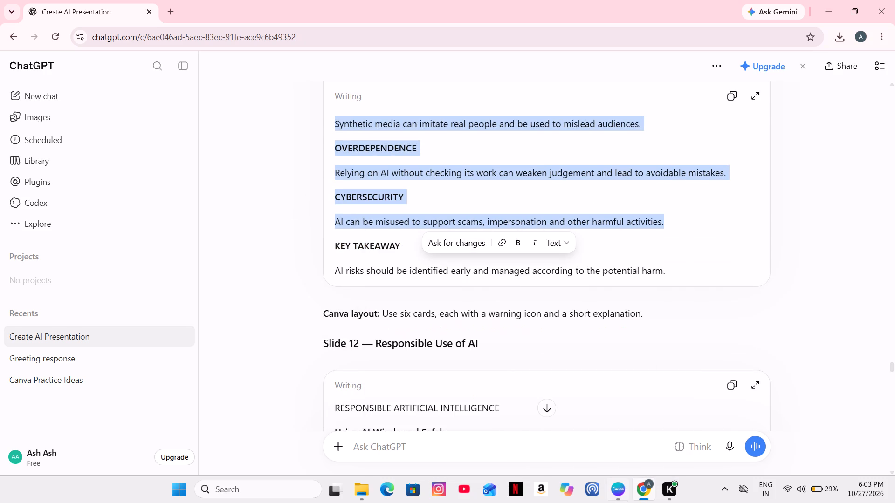
# Switch back to Canva and paste the copied risks text into a new text box on slide 11.
pyautogui.click(624, 492)
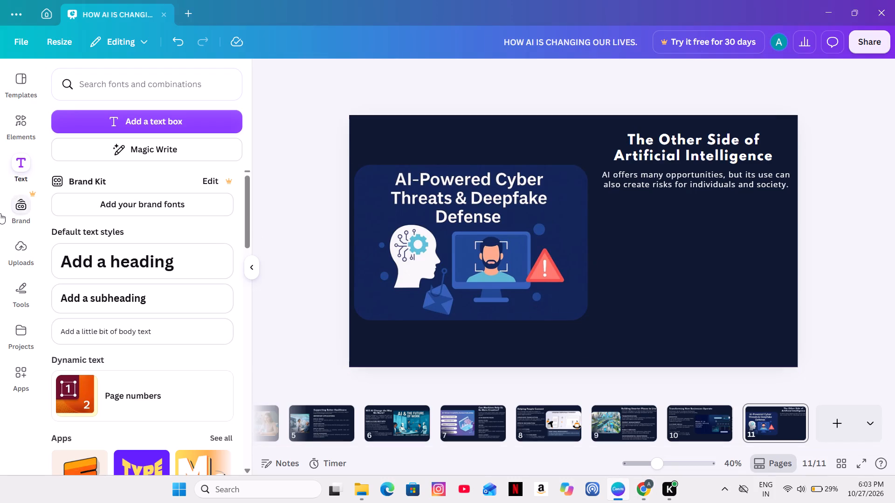
pyautogui.click(155, 121)
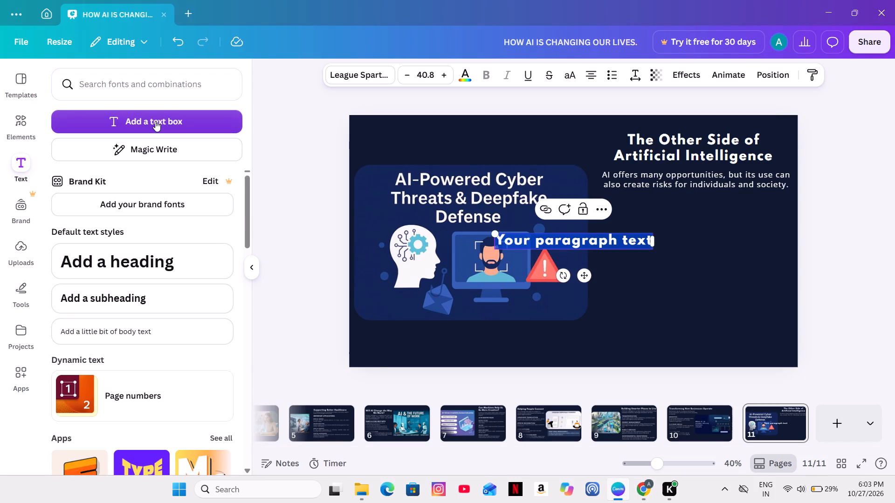
pyautogui.hotkey('ctrl', 'v')
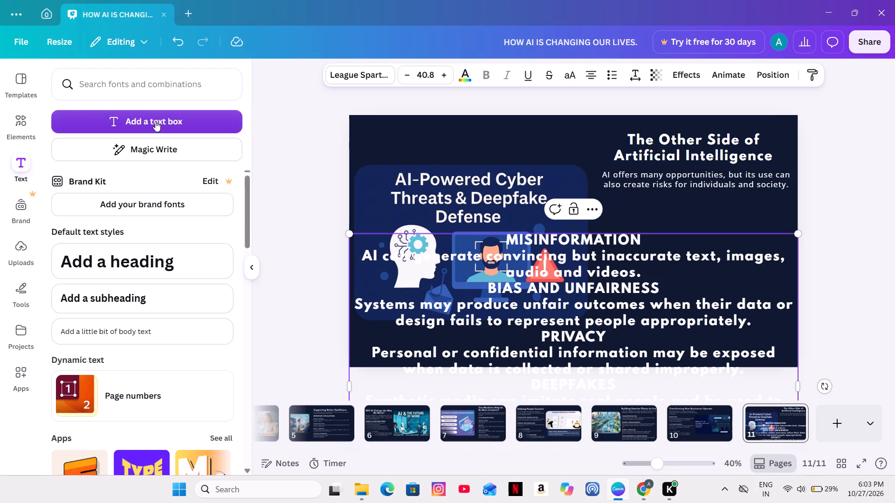
# Format all of the pasted risks text in Open Sans at size 30.8 with left alignment.
pyautogui.hotkey('ctrl', 'a')
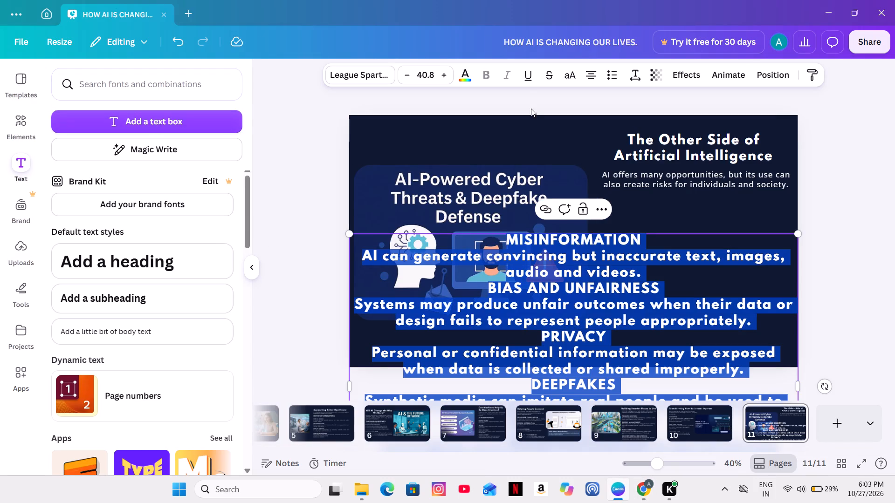
pyautogui.click(374, 79)
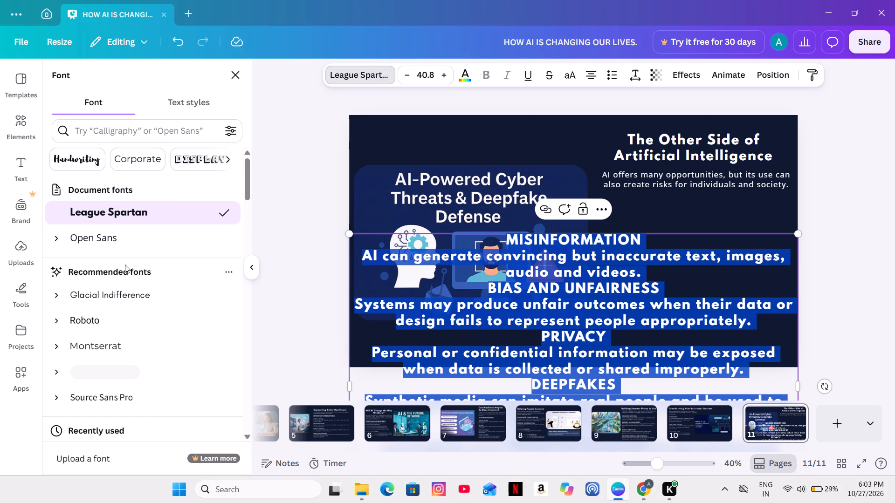
pyautogui.click(105, 236)
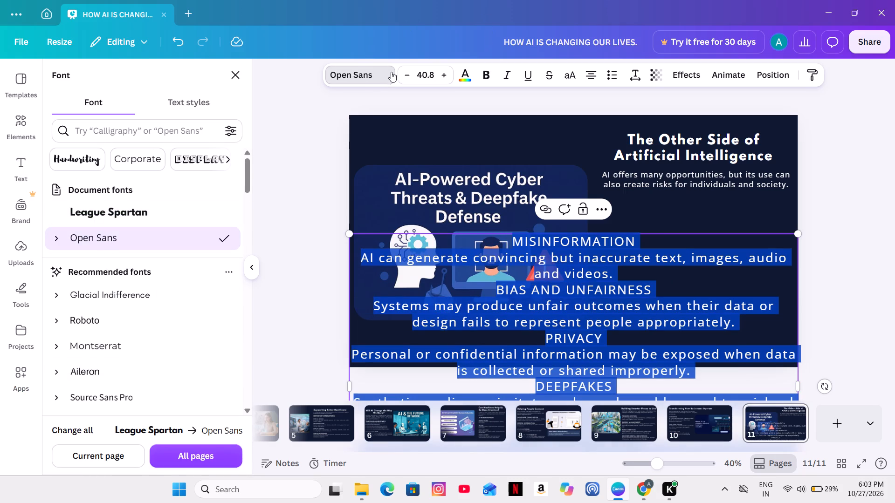
pyautogui.tripleClick(401, 81)
pyautogui.tripleClick(401, 81)
pyautogui.tripleClick(401, 81)
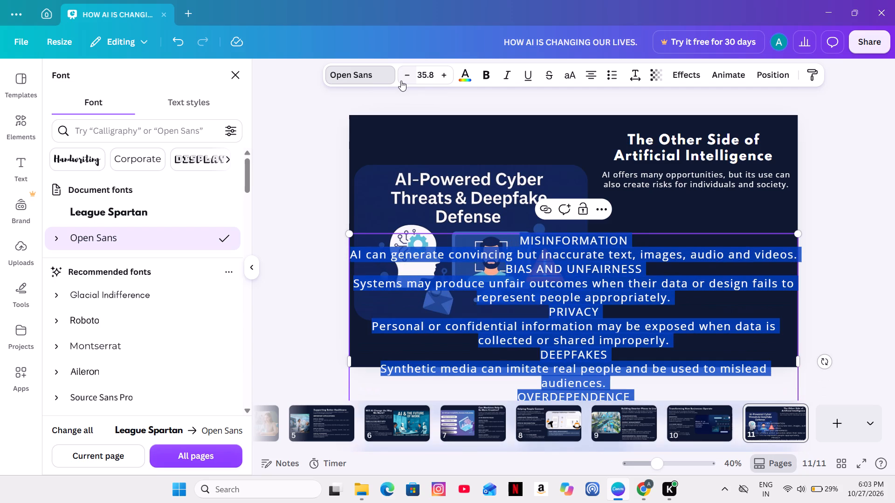
pyautogui.click(401, 81)
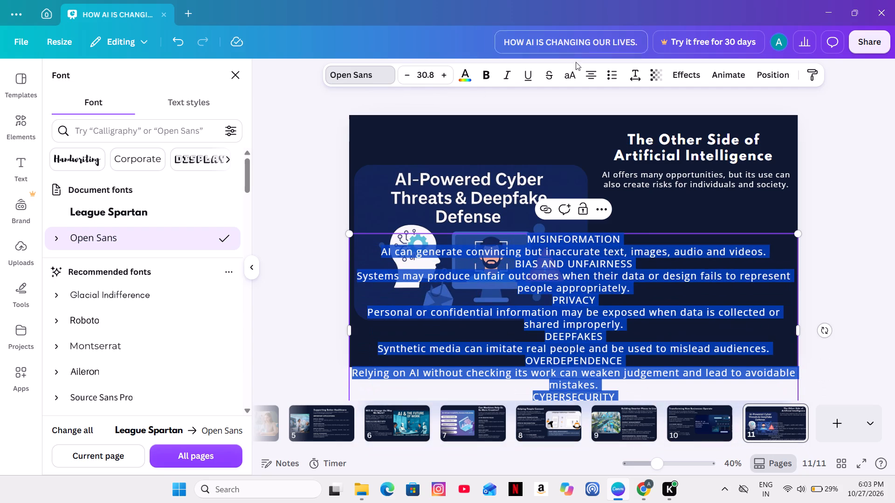
pyautogui.click(582, 78)
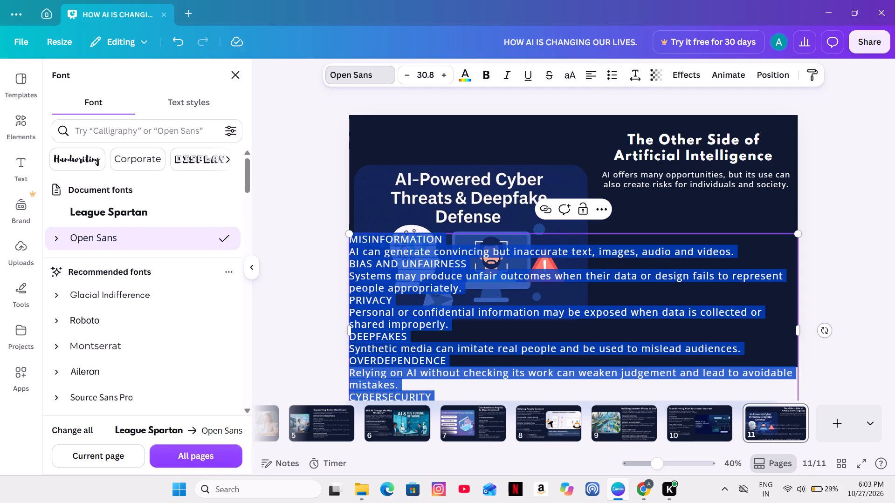
# Set the MISINFORMATION subheading in the risks text to size 25.8 and make it bold.
pyautogui.moveTo(451, 234); pyautogui.dragTo(417, 249)
pyautogui.moveTo(452, 241); pyautogui.dragTo(439, 243)
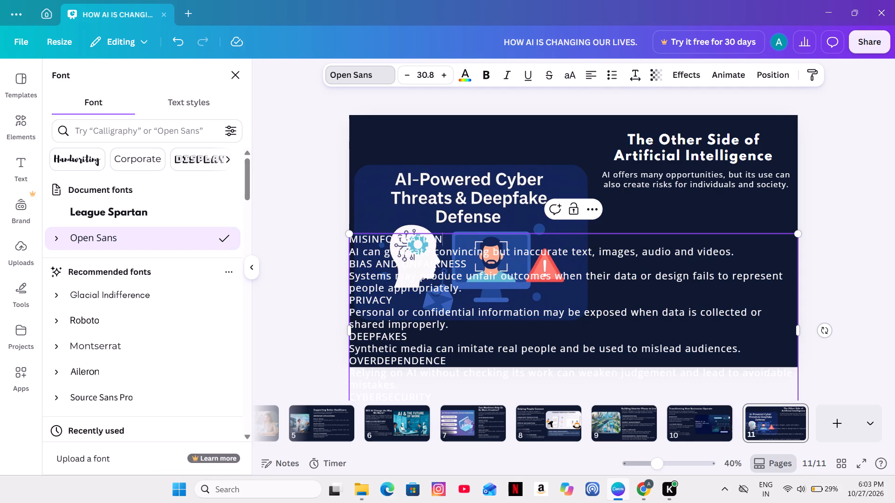
pyautogui.moveTo(439, 243); pyautogui.dragTo(344, 234)
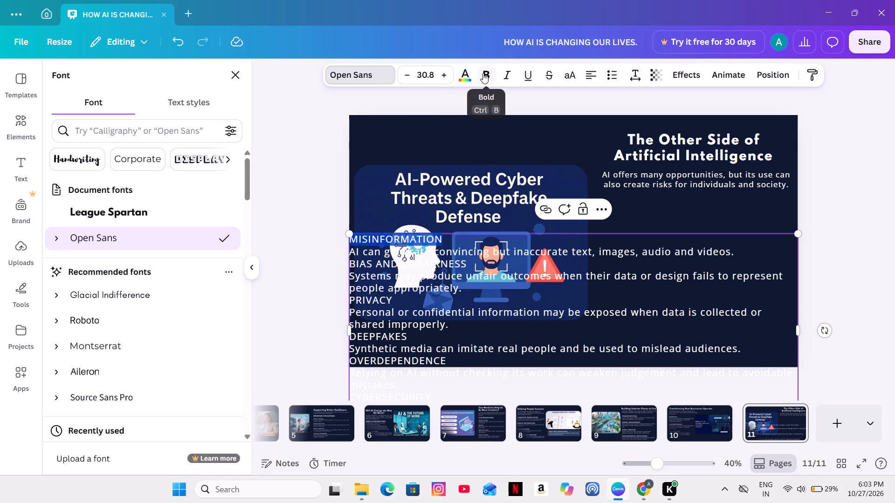
pyautogui.tripleClick(406, 75)
pyautogui.tripleClick(406, 75)
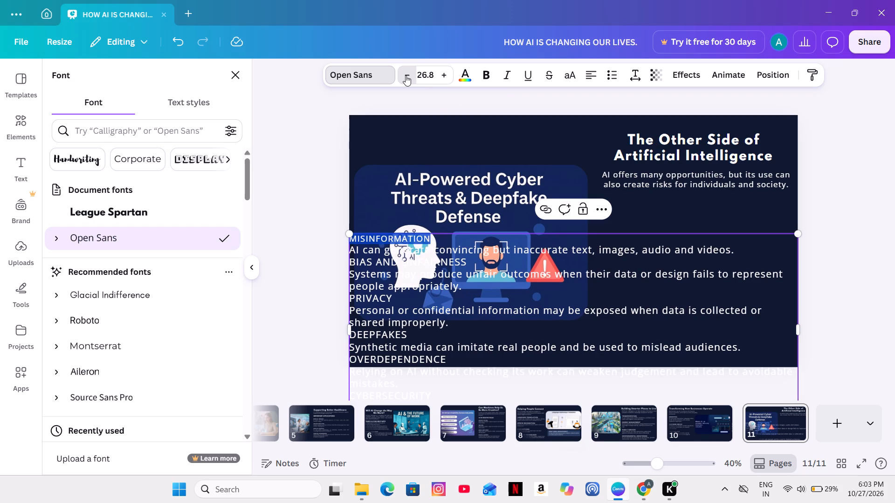
pyautogui.click(406, 75)
pyautogui.doubleClick(439, 75)
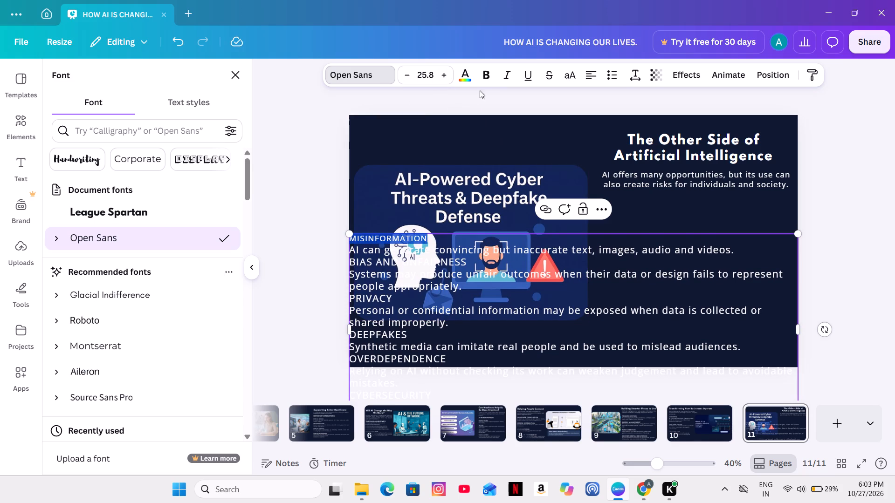
pyautogui.click(486, 80)
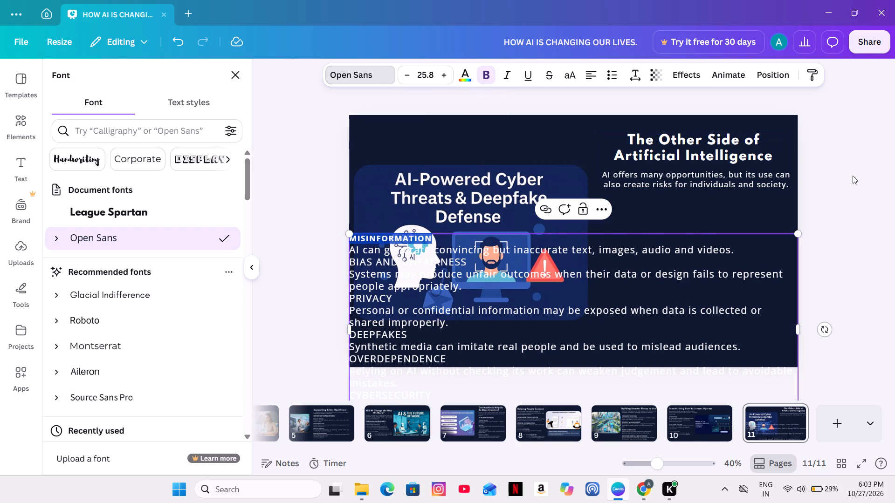
pyautogui.click(855, 183)
# Narrow the risks text box to about three-fifths of the slide's width.
pyautogui.moveTo(801, 331); pyautogui.dragTo(754, 335)
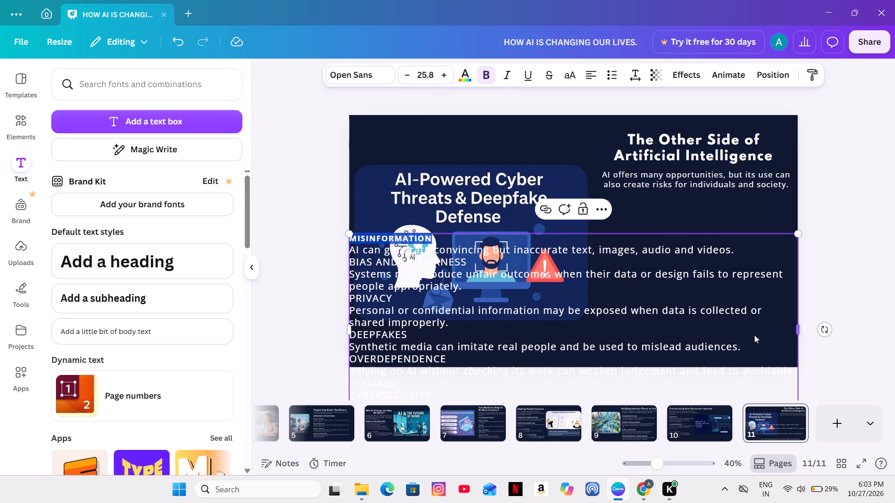
pyautogui.moveTo(754, 335); pyautogui.dragTo(617, 332)
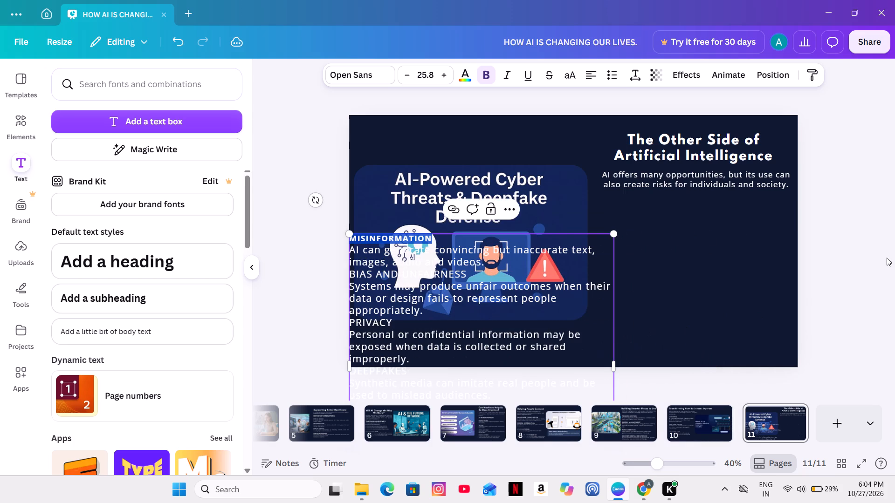
pyautogui.click(887, 258)
# Move the risks text box beneath the "AI offers many opportunities" sentence, keeping it inside the slide's right edge.
pyautogui.moveTo(429, 347); pyautogui.dragTo(643, 309)
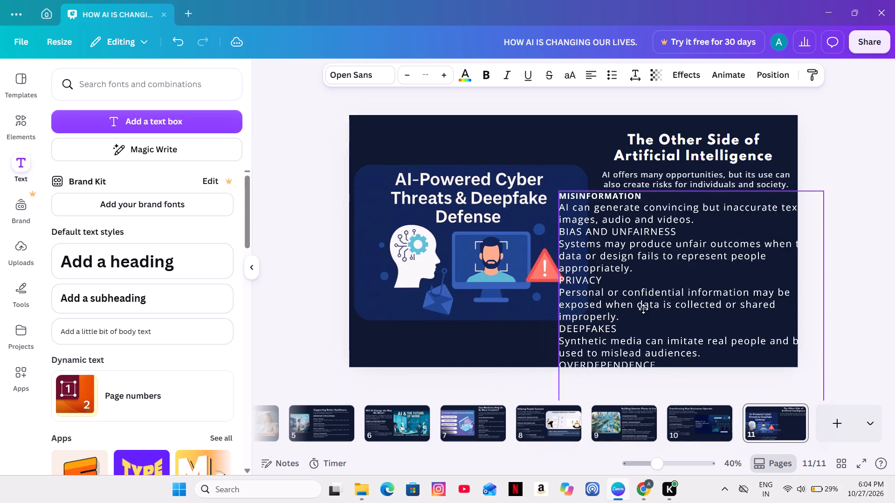
pyautogui.moveTo(643, 309); pyautogui.dragTo(601, 321)
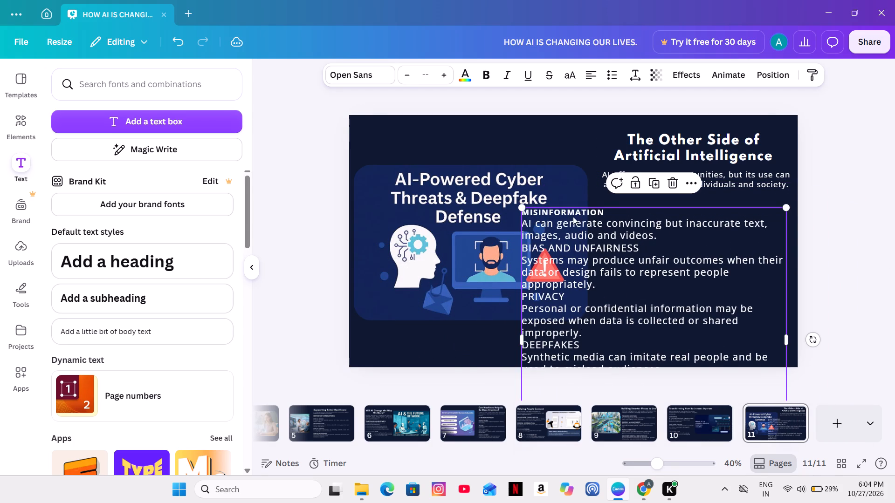
# Compare the font size of slide 11's misinformation description with the body text on slide 10.
pyautogui.doubleClick(661, 236)
pyautogui.moveTo(661, 236); pyautogui.dragTo(634, 236)
pyautogui.click(671, 436)
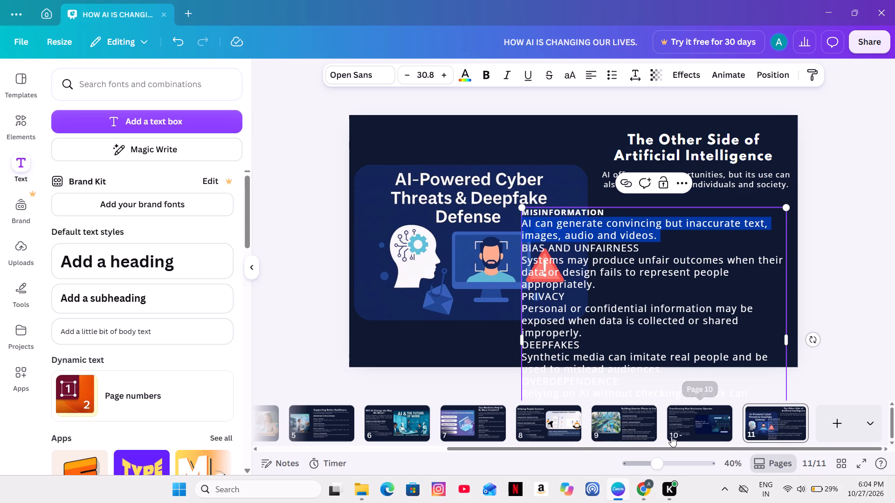
pyautogui.doubleClick(413, 265)
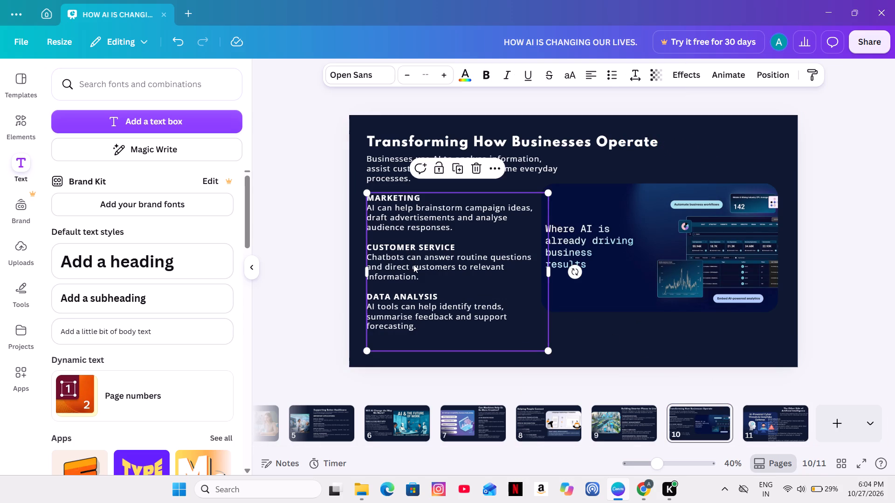
# Set slide 11's MISINFORMATION description to size 24.8 and add a blank line after it.
pyautogui.click(332, 267)
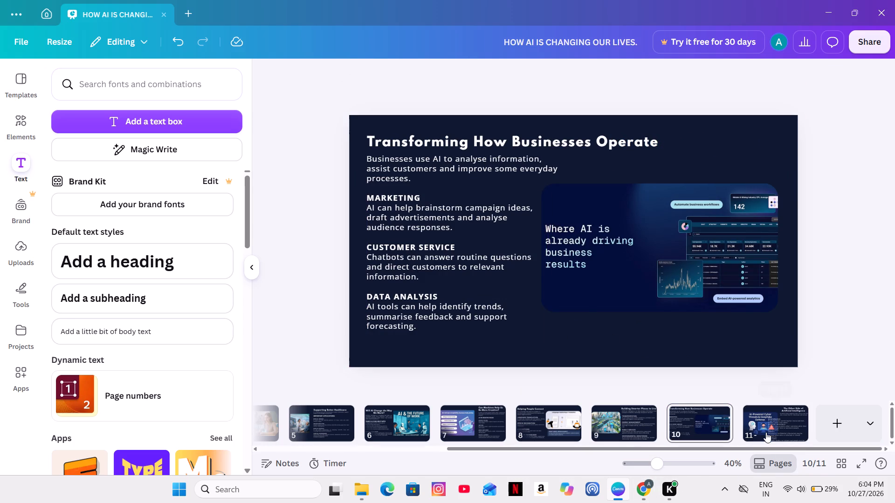
pyautogui.click(766, 432)
pyautogui.moveTo(663, 234); pyautogui.dragTo(662, 234)
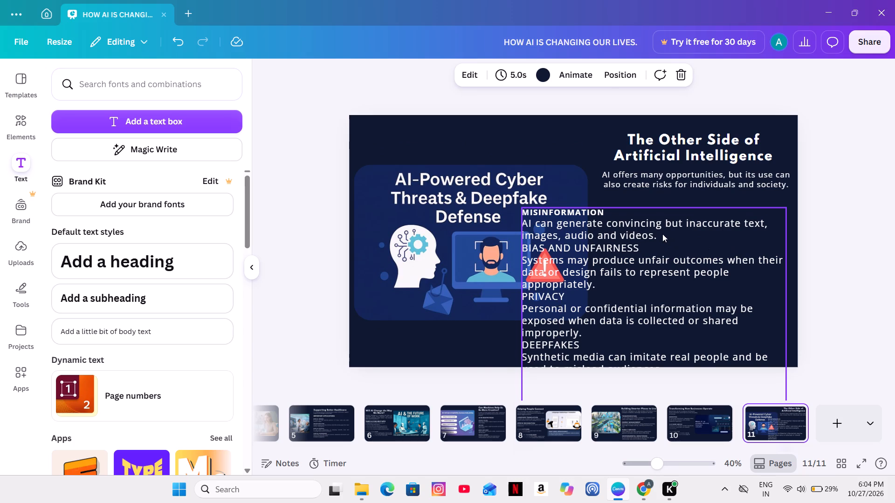
pyautogui.moveTo(662, 234); pyautogui.dragTo(668, 226)
pyautogui.doubleClick(665, 230)
pyautogui.moveTo(665, 230); pyautogui.dragTo(616, 229)
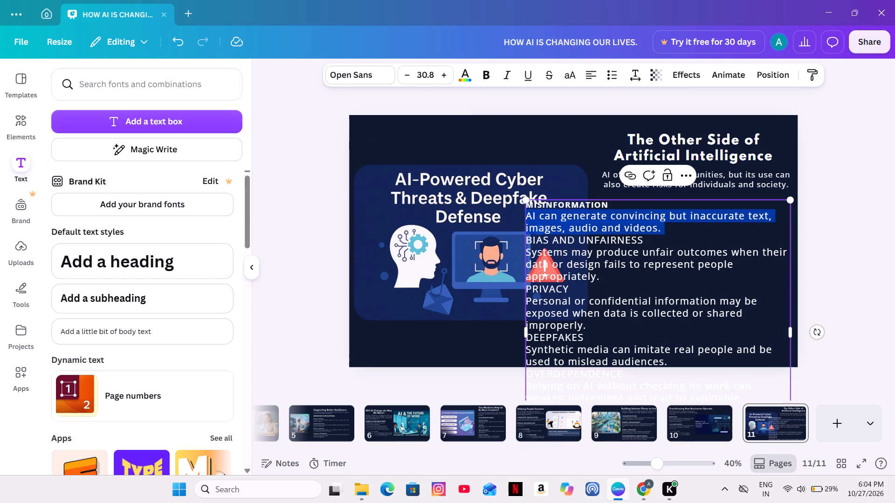
pyautogui.tripleClick(413, 80)
pyautogui.tripleClick(412, 80)
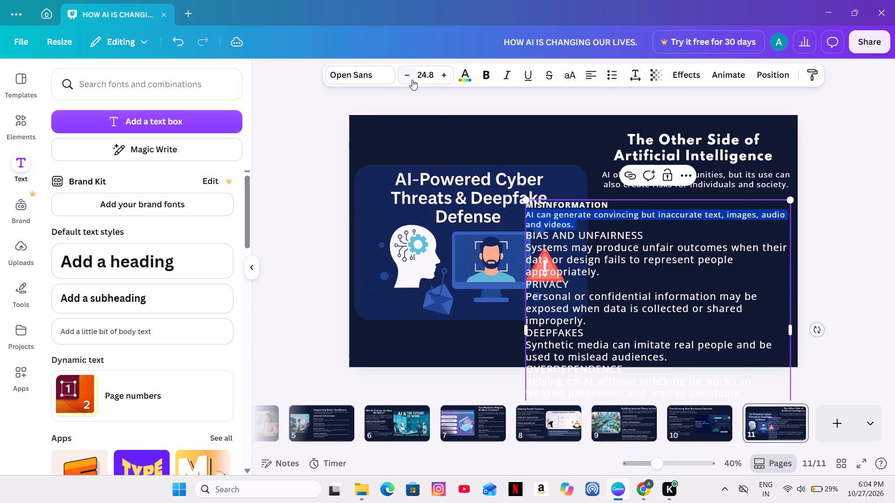
pyautogui.click(412, 80)
pyautogui.click(440, 80)
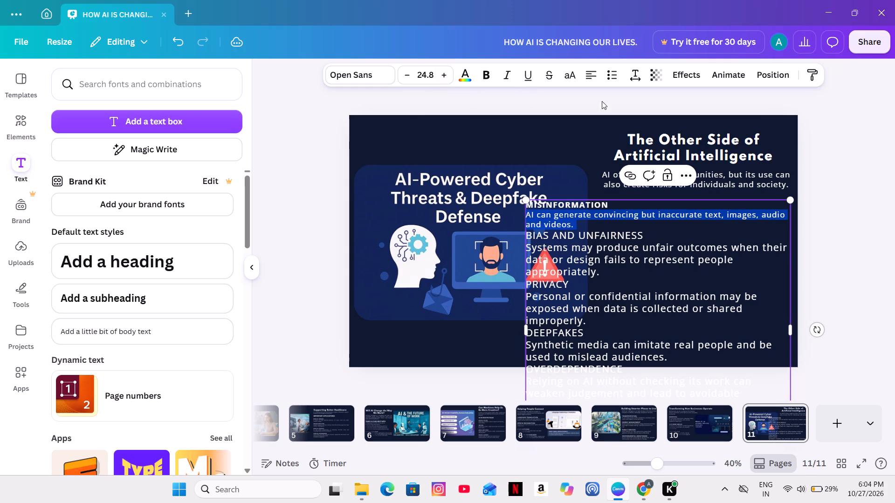
pyautogui.click(582, 220)
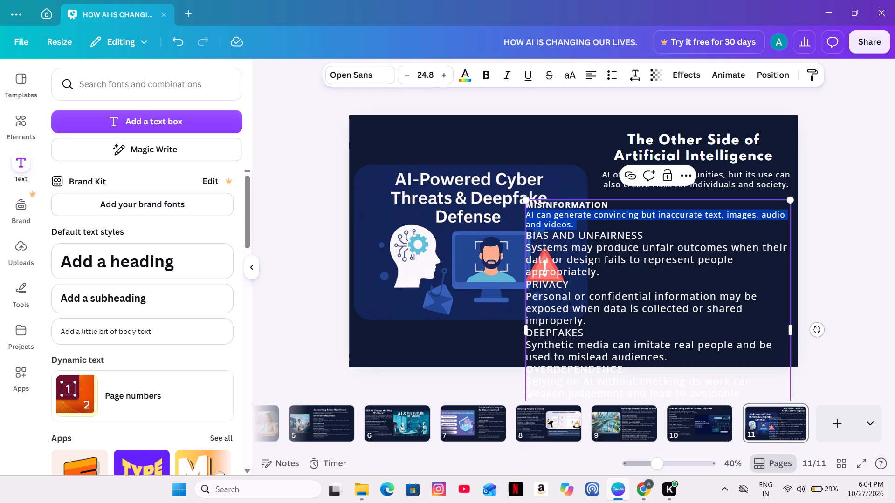
pyautogui.click(580, 224)
pyautogui.hotkey('shift', 'Return')
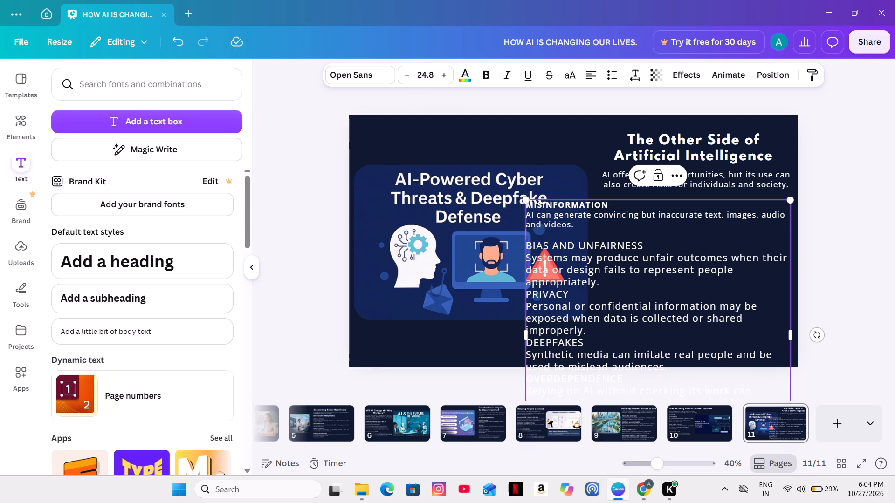
# Set the BIAS AND UNFAIRNESS subheading in the risks text to size 25.8.
pyautogui.moveTo(647, 245); pyautogui.dragTo(529, 250)
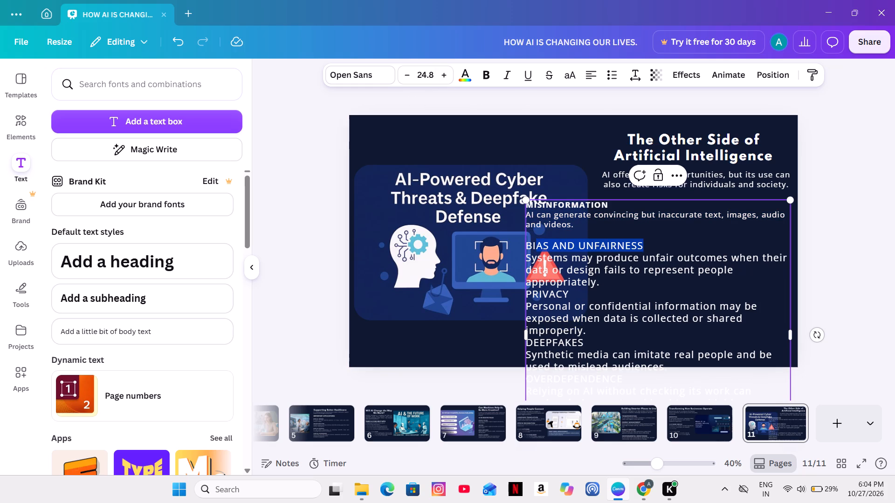
pyautogui.moveTo(529, 250); pyautogui.dragTo(528, 250)
pyautogui.tripleClick(409, 78)
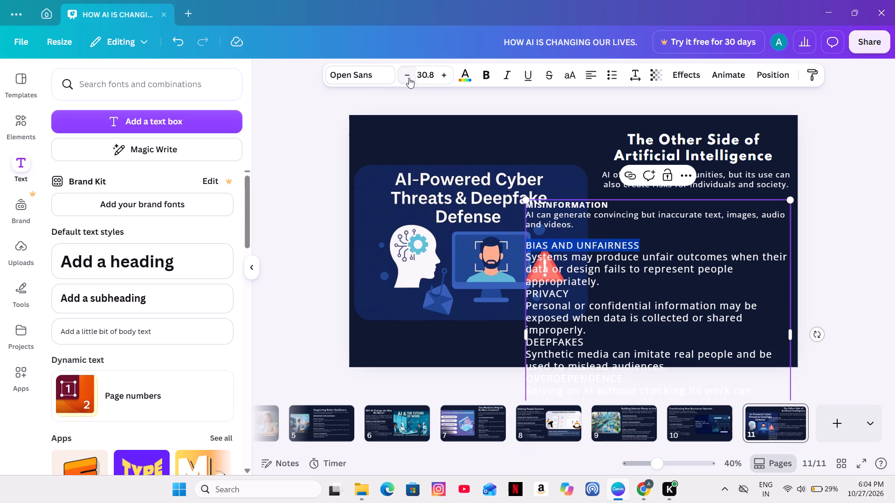
pyautogui.doubleClick(409, 78)
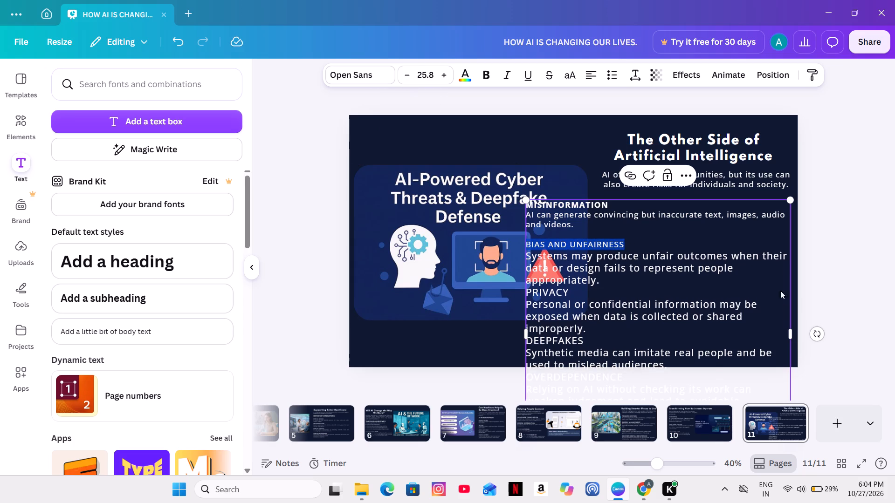
# Set the BIAS AND UNFAIRNESS description to size 24.8 and add a blank line after it.
pyautogui.moveTo(601, 283); pyautogui.dragTo(526, 257)
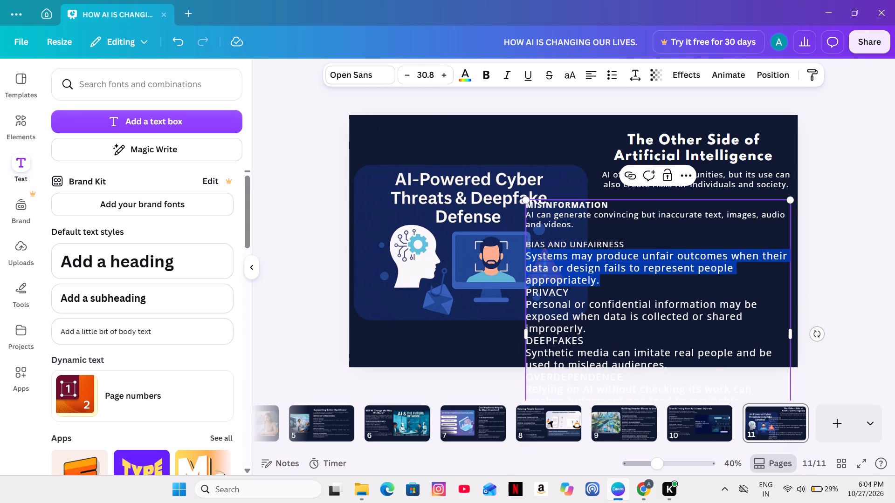
pyautogui.tripleClick(400, 79)
pyautogui.tripleClick(400, 79)
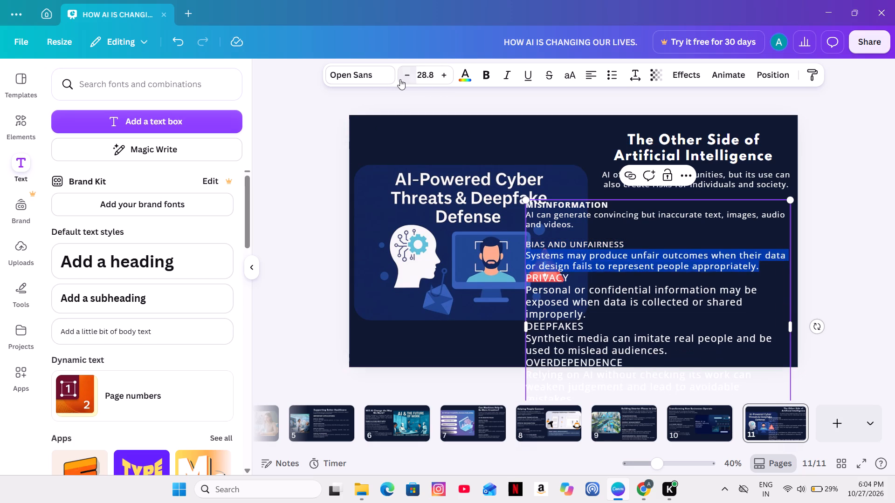
pyautogui.click(400, 79)
pyautogui.click(447, 74)
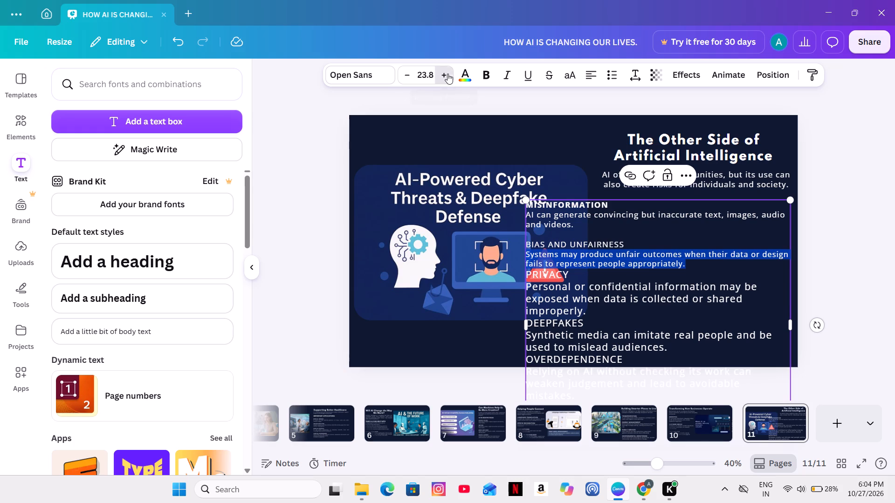
pyautogui.click(725, 264)
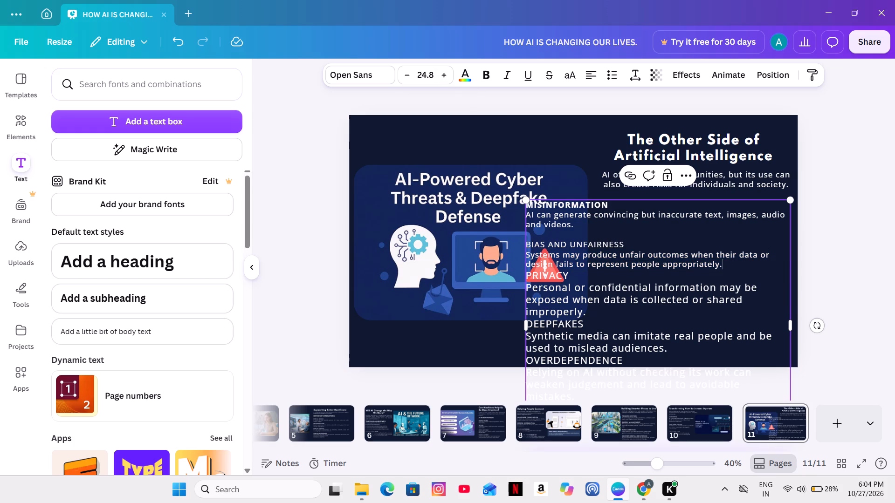
pyautogui.hotkey('shift', 'Return')
# Set the PRIVACY subheading in the risks text to size 25.8.
pyautogui.moveTo(578, 279); pyautogui.dragTo(522, 285)
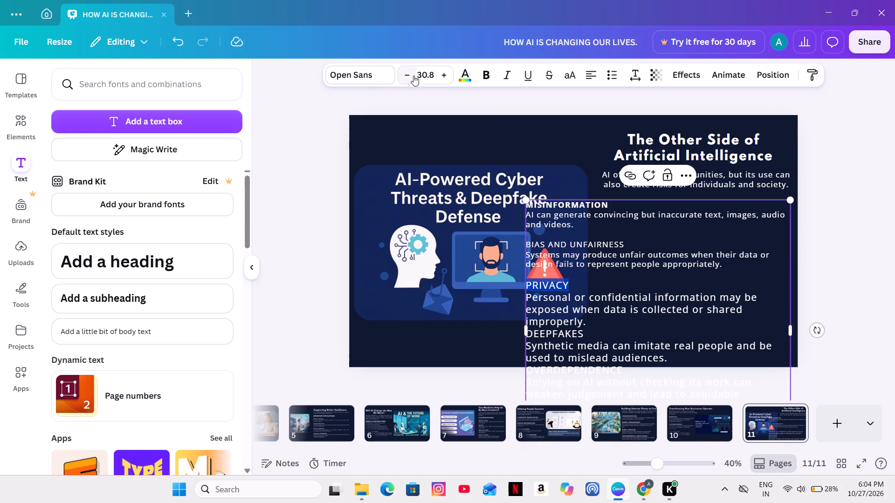
pyautogui.tripleClick(413, 75)
pyautogui.click(413, 75)
pyautogui.click(413, 75)
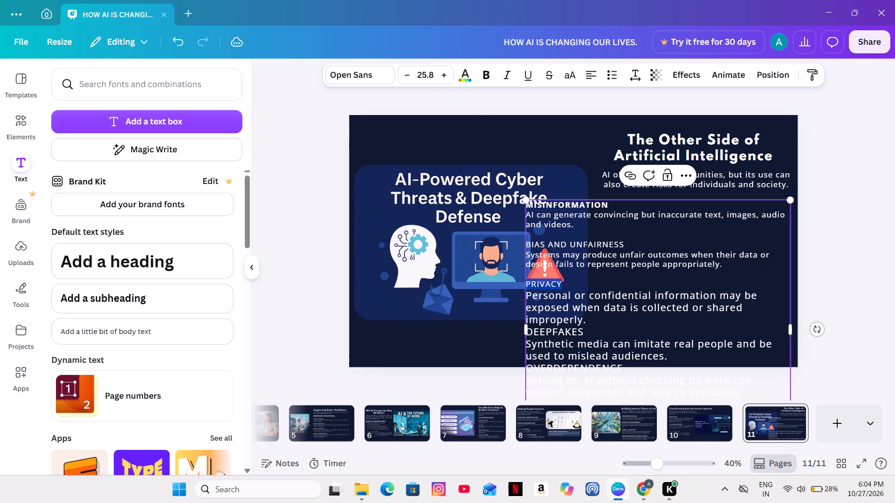
# Set the PRIVACY description to size 24.8 and add a blank line after it.
pyautogui.moveTo(595, 326); pyautogui.dragTo(507, 287)
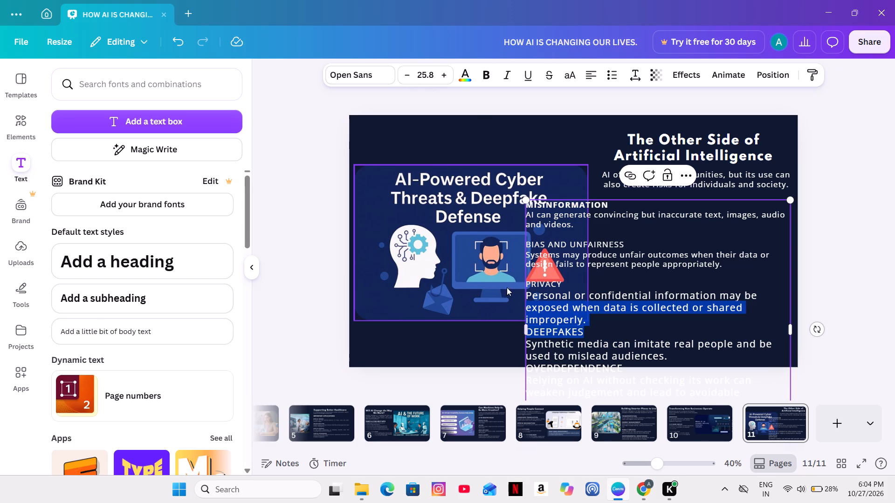
pyautogui.moveTo(507, 287); pyautogui.dragTo(510, 286)
pyautogui.click(894, 276)
pyautogui.click(584, 315)
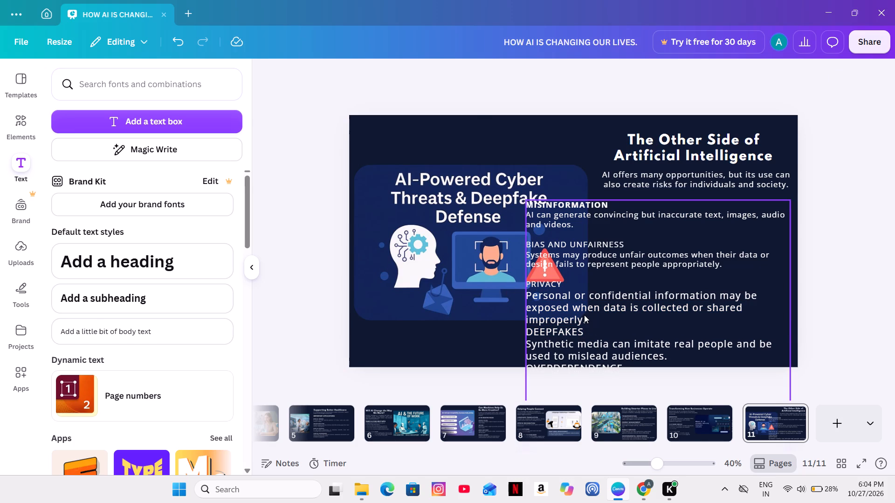
pyautogui.doubleClick(585, 318)
pyautogui.moveTo(585, 318); pyautogui.dragTo(542, 305)
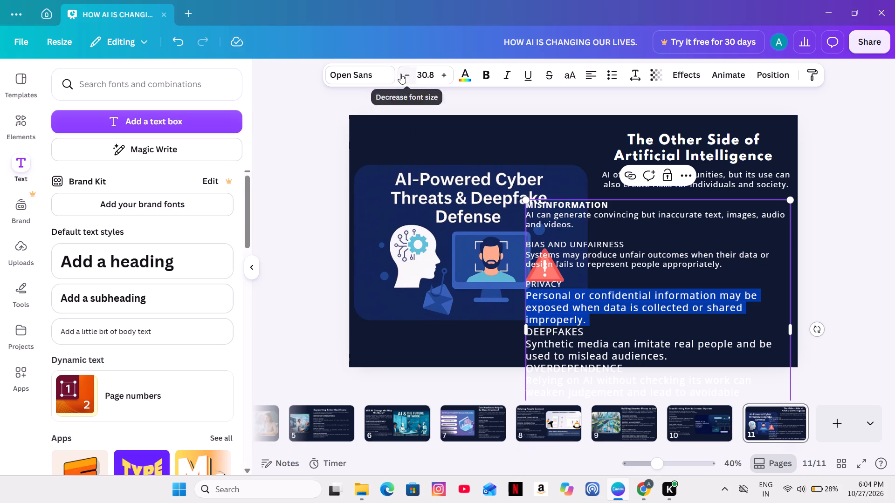
pyautogui.tripleClick(400, 74)
pyautogui.tripleClick(400, 74)
pyautogui.click(400, 74)
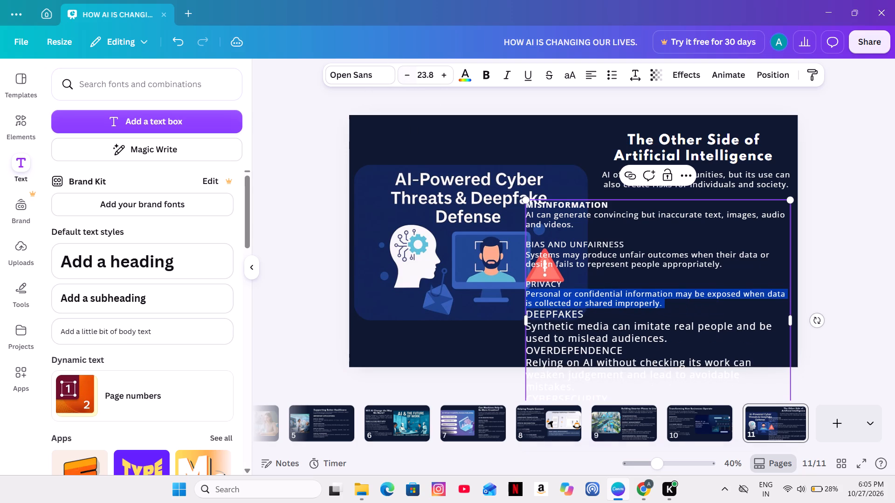
pyautogui.click(444, 76)
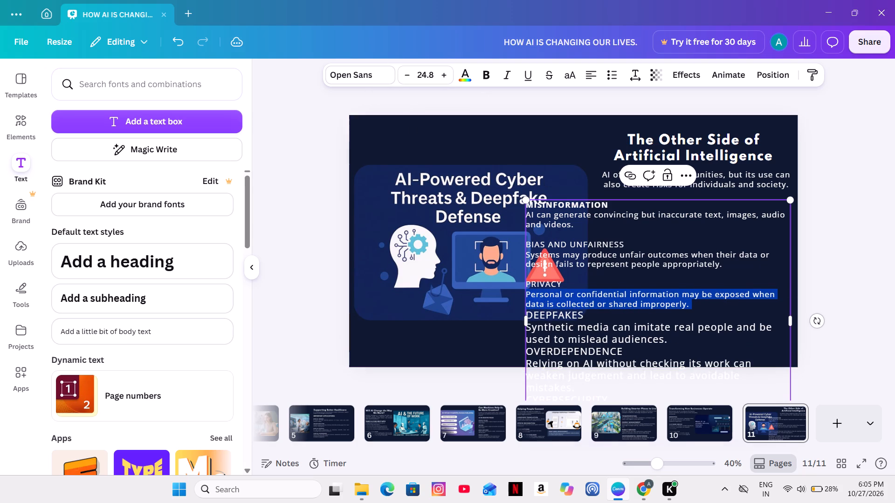
pyautogui.click(692, 305)
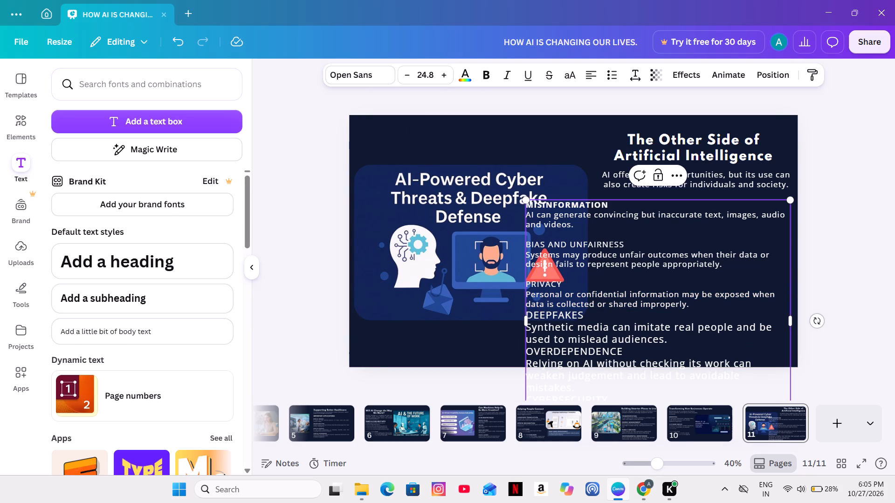
pyautogui.hotkey('shift', 'Return')
# Set the DEEPFAKES subheading in the risks text to size 25.8.
pyautogui.scroll(-2, 657, 321)
pyautogui.moveTo(592, 316); pyautogui.dragTo(519, 316)
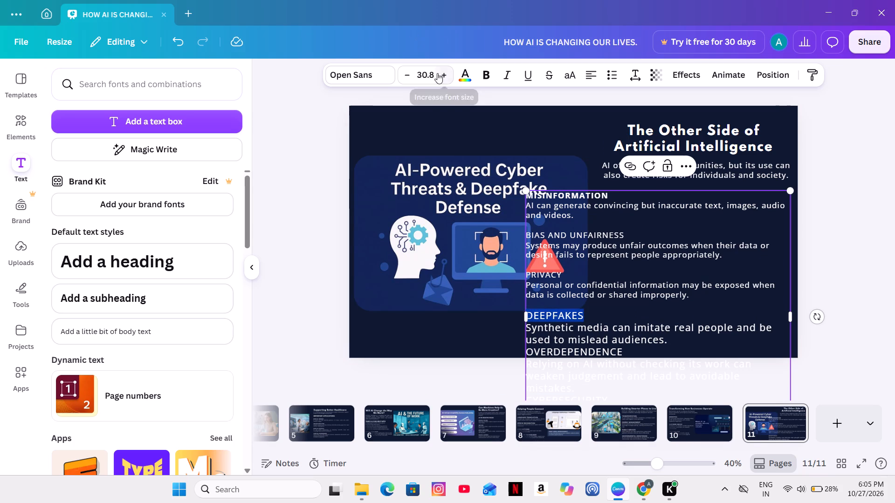
pyautogui.tripleClick(413, 74)
pyautogui.click(413, 74)
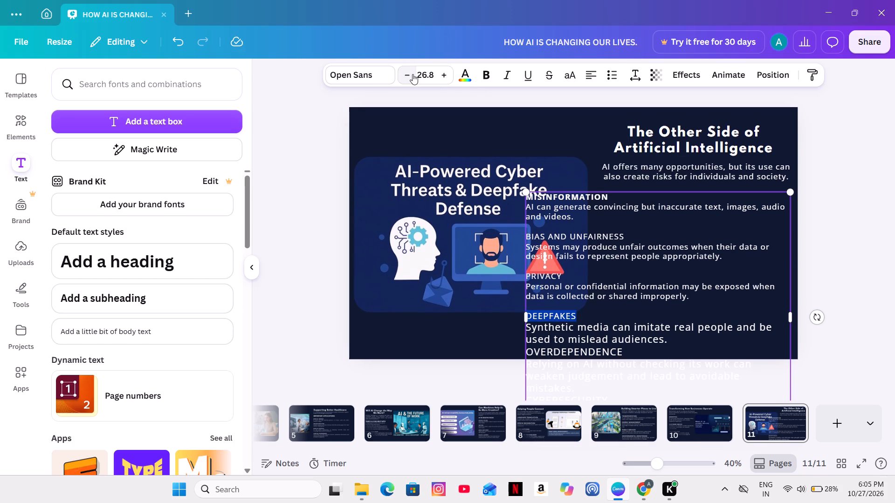
pyautogui.click(413, 74)
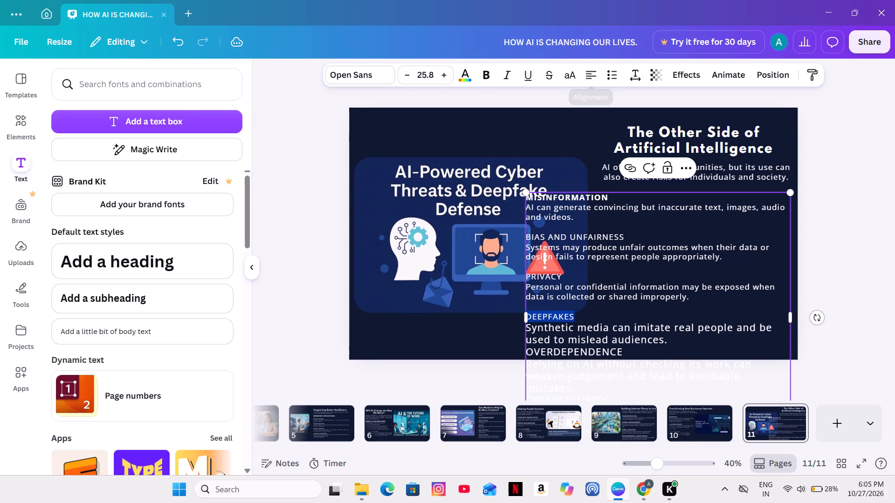
# Set the DEEPFAKES description to size 24.8 and add a blank line after it.
pyautogui.scroll(-1, 656, 288)
pyautogui.moveTo(683, 340); pyautogui.dragTo(529, 340)
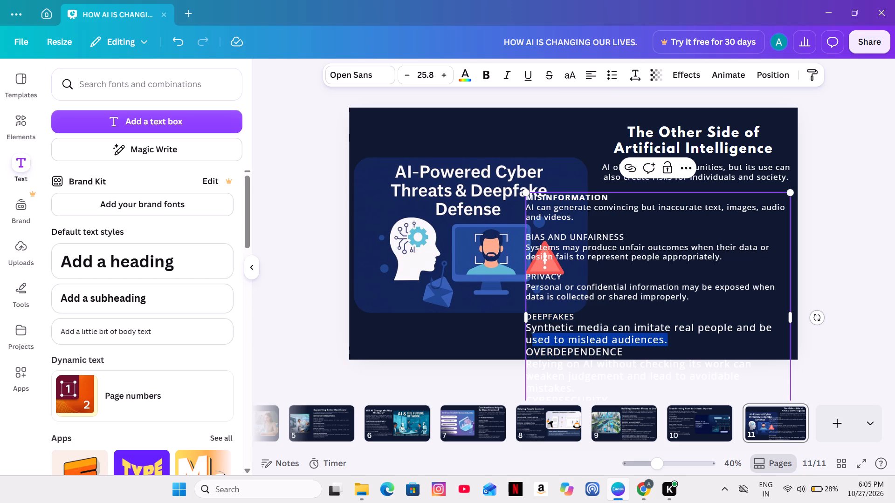
pyautogui.moveTo(529, 340); pyautogui.dragTo(528, 328)
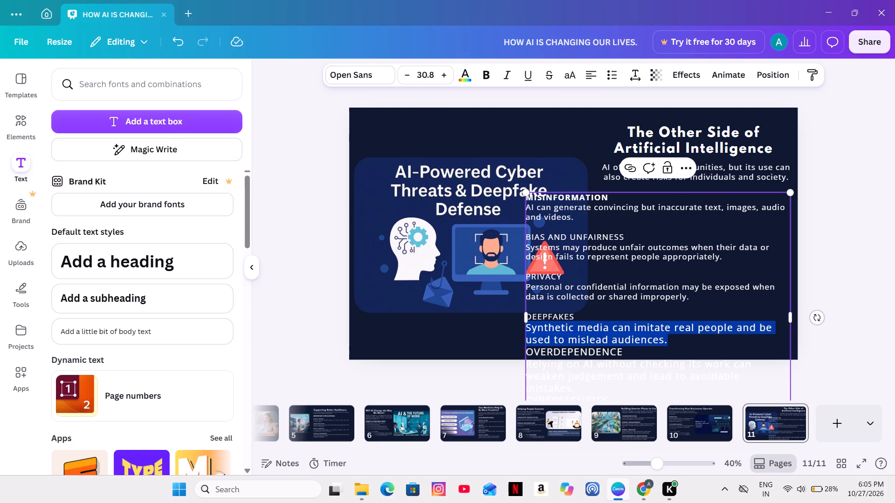
pyautogui.tripleClick(407, 73)
pyautogui.doubleClick(407, 73)
pyautogui.click(407, 73)
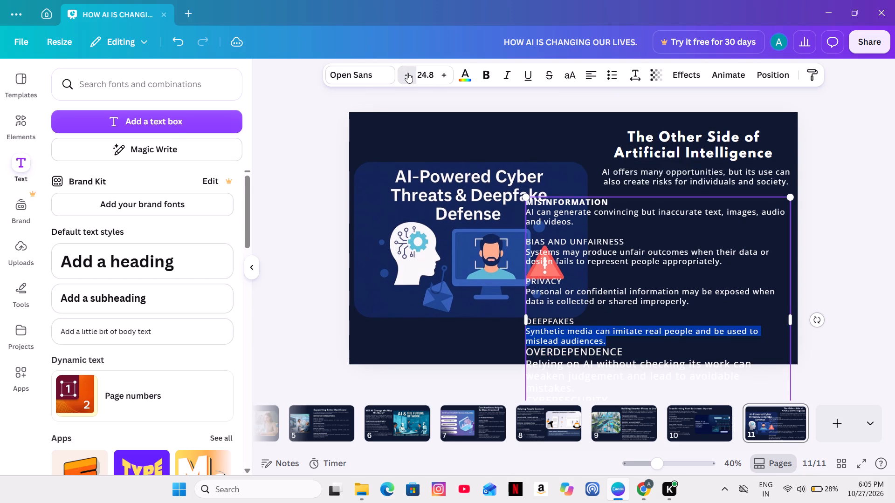
pyautogui.click(619, 341)
pyautogui.hotkey('shift', 'Return')
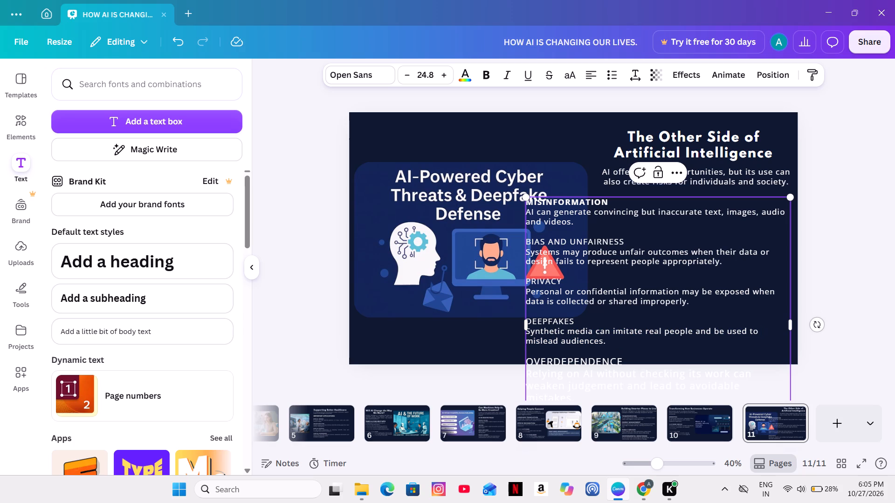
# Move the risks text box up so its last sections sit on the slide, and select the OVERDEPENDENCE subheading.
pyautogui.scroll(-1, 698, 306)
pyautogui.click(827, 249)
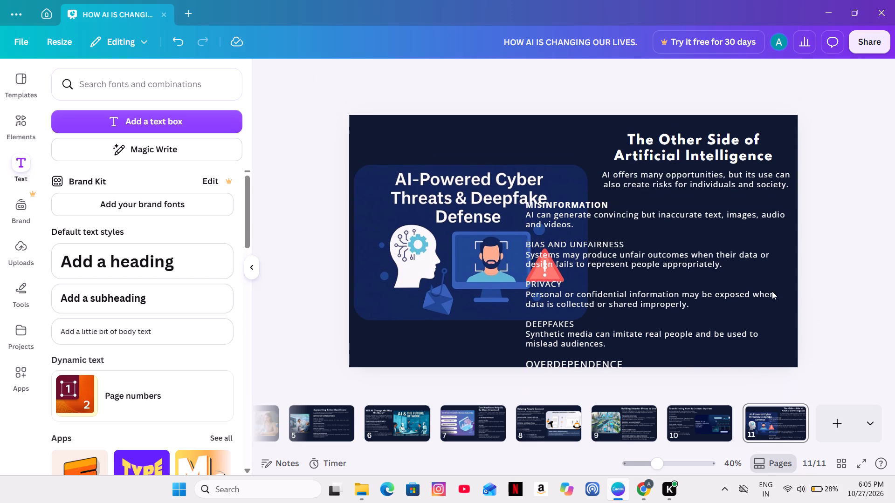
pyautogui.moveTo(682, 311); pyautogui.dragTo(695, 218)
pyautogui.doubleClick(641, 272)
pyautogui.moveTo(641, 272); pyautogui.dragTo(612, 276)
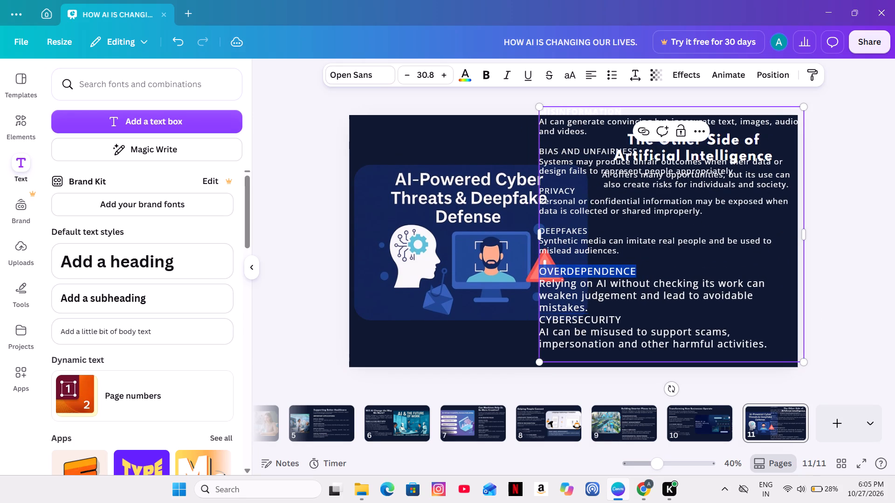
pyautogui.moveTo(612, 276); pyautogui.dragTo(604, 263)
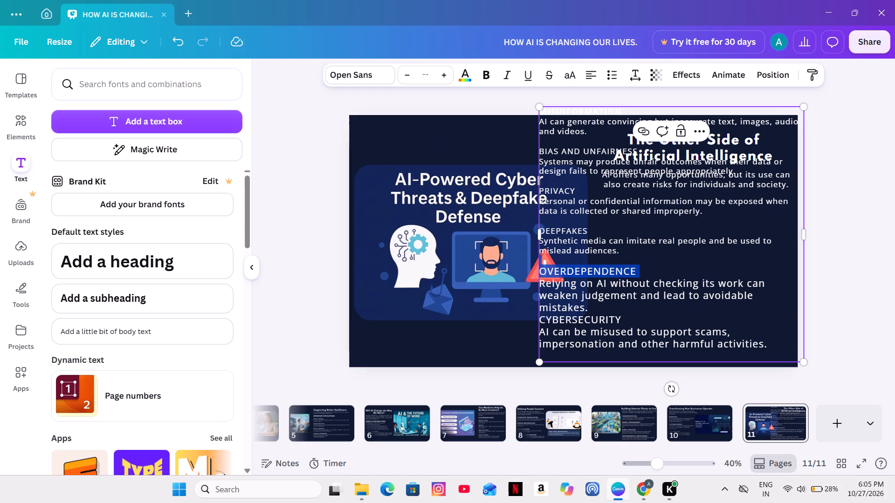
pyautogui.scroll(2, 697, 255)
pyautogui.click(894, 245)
# Move the risks text box down so its MISINFORMATION section starts below the introduction paragraph.
pyautogui.moveTo(708, 260); pyautogui.dragTo(785, 318)
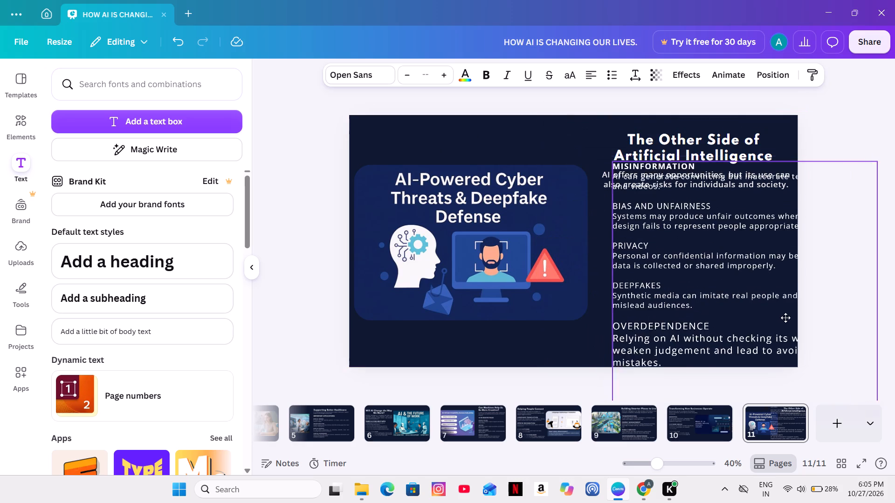
pyautogui.moveTo(785, 318); pyautogui.dragTo(778, 348)
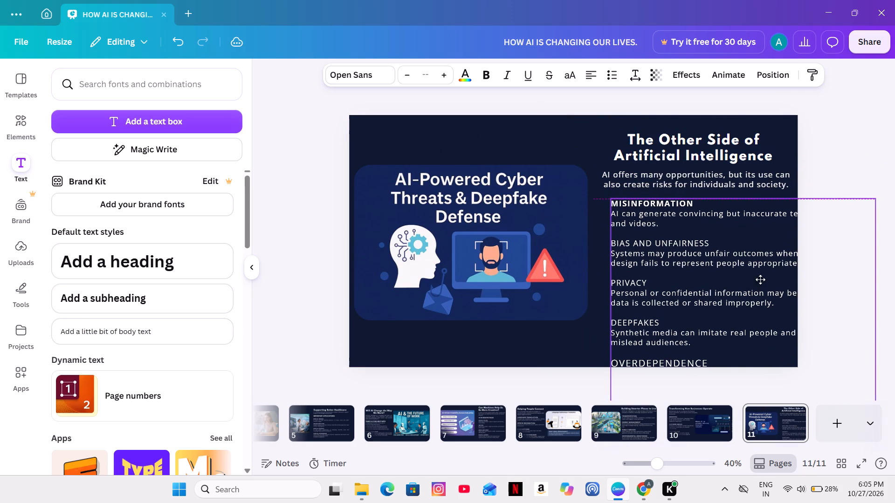
# Make the BIAS AND UNFAIRNESS, PRIVACY and DEEPFAKES subheadings bold.
pyautogui.click(711, 235)
pyautogui.moveTo(711, 235); pyautogui.dragTo(626, 240)
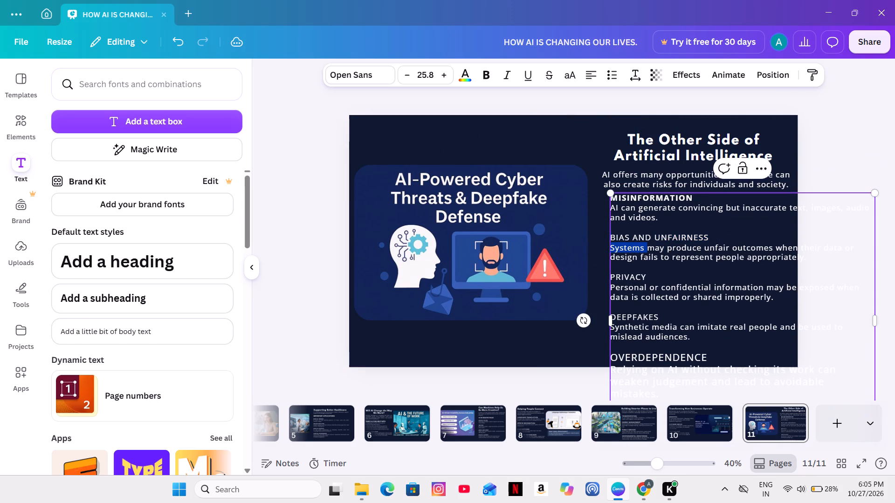
pyautogui.moveTo(626, 240); pyautogui.dragTo(594, 232)
pyautogui.click(492, 75)
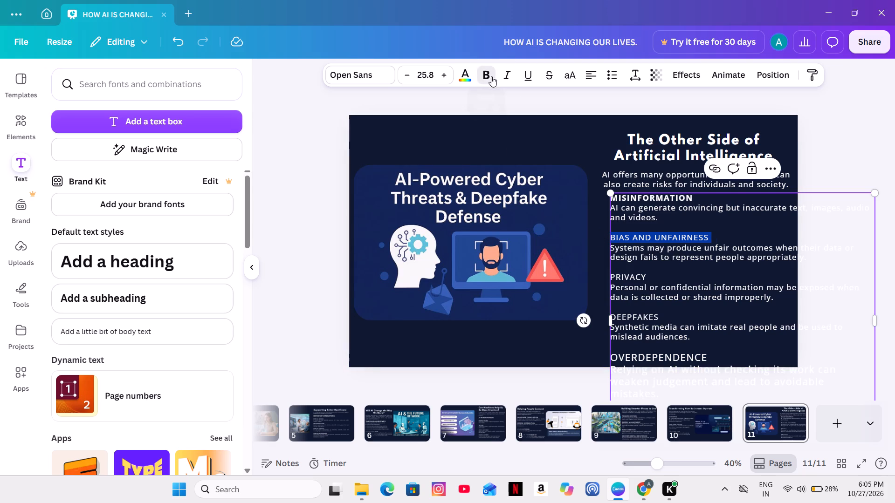
pyautogui.click(834, 175)
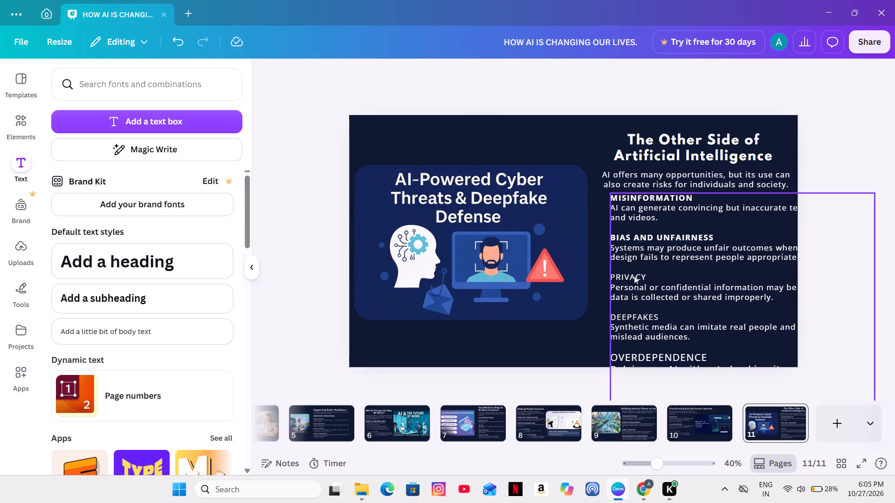
pyautogui.click(641, 272)
pyautogui.doubleClick(643, 272)
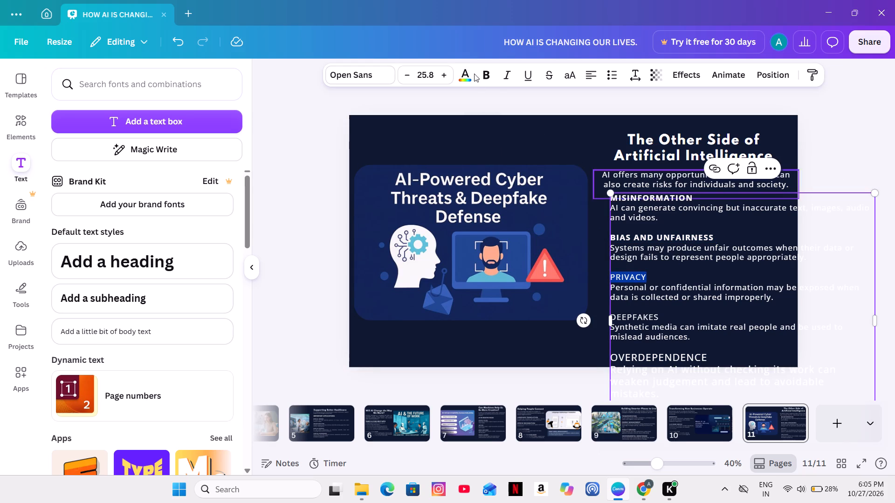
pyautogui.click(490, 77)
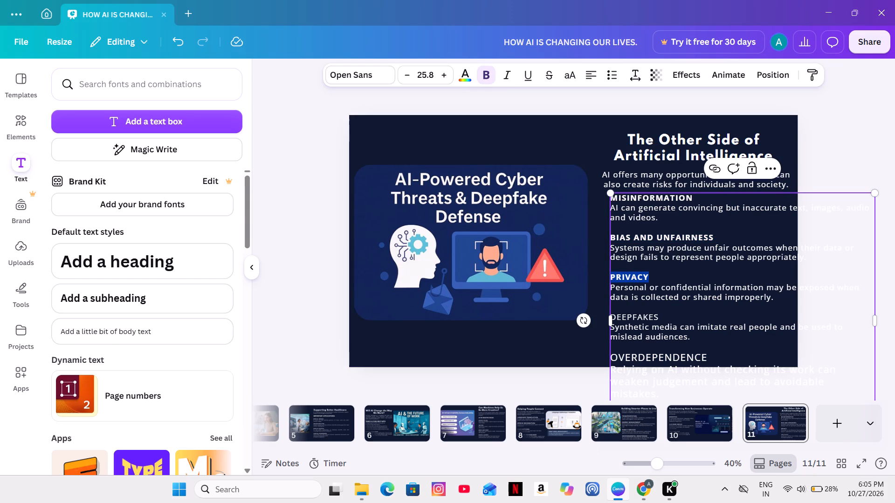
pyautogui.moveTo(673, 313); pyautogui.dragTo(604, 316)
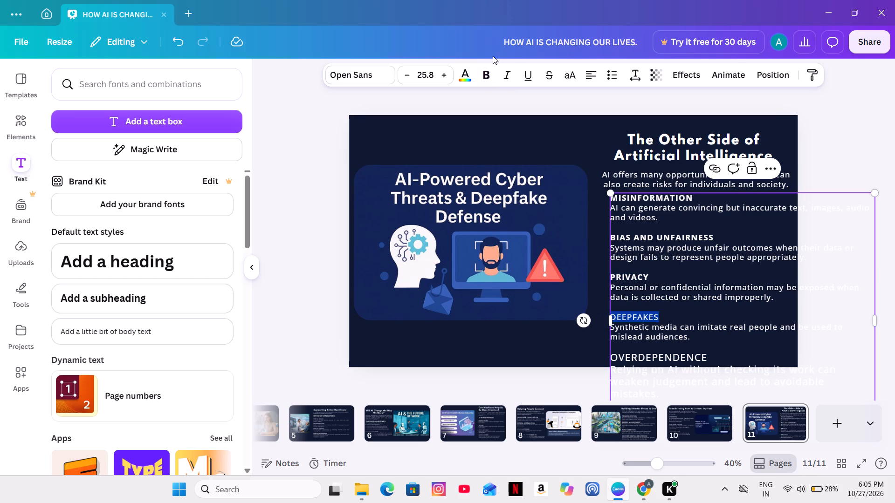
pyautogui.click(489, 74)
pyautogui.click(818, 111)
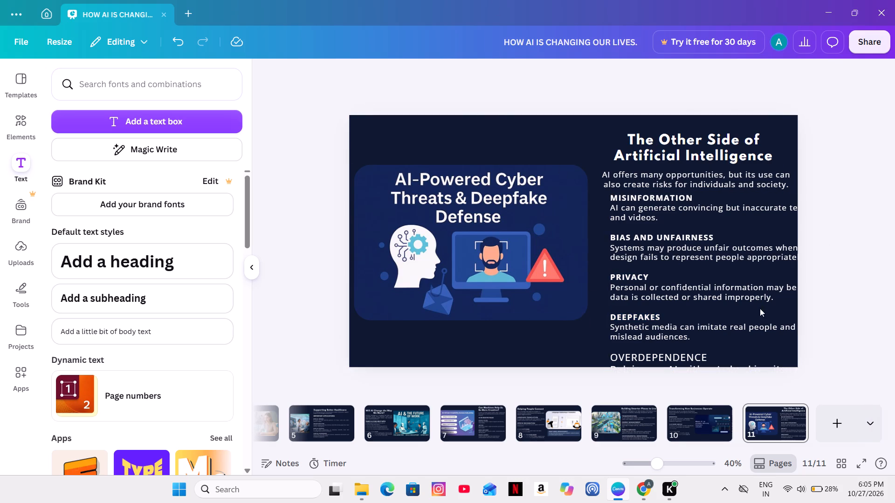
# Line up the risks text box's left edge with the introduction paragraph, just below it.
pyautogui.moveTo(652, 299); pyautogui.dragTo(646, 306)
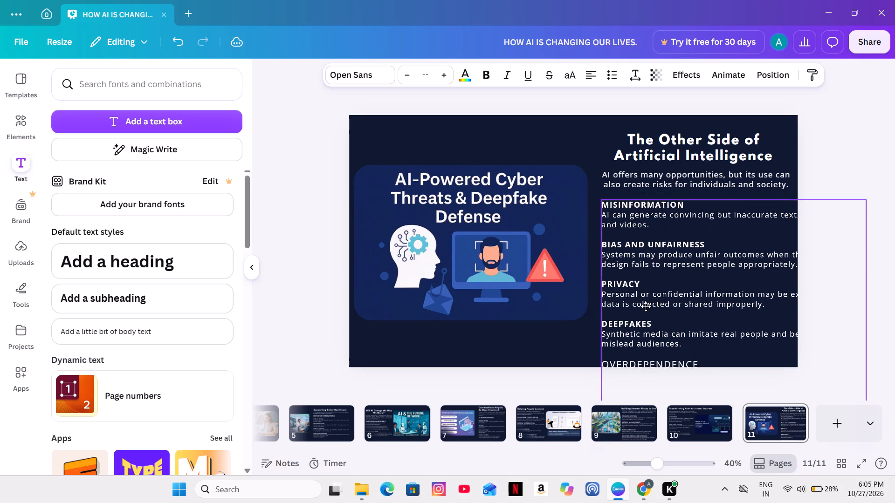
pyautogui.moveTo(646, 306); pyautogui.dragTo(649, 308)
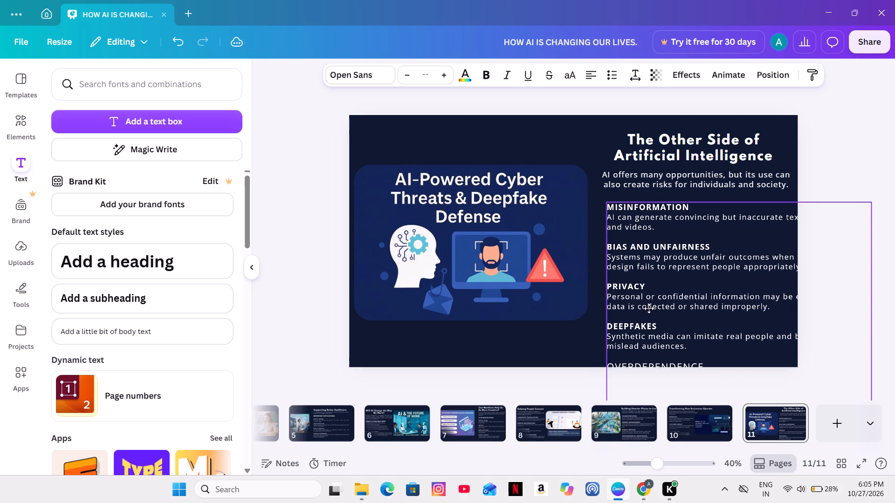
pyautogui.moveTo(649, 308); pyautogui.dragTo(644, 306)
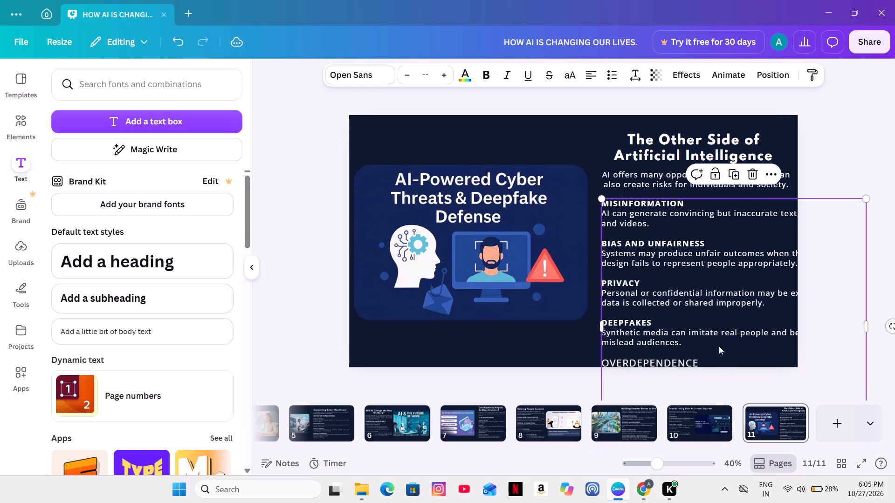
# Move the risks text box up to reach its end and delete the OVERDEPENDENCE and CYBERSECURITY sections.
pyautogui.moveTo(686, 309); pyautogui.dragTo(677, 208)
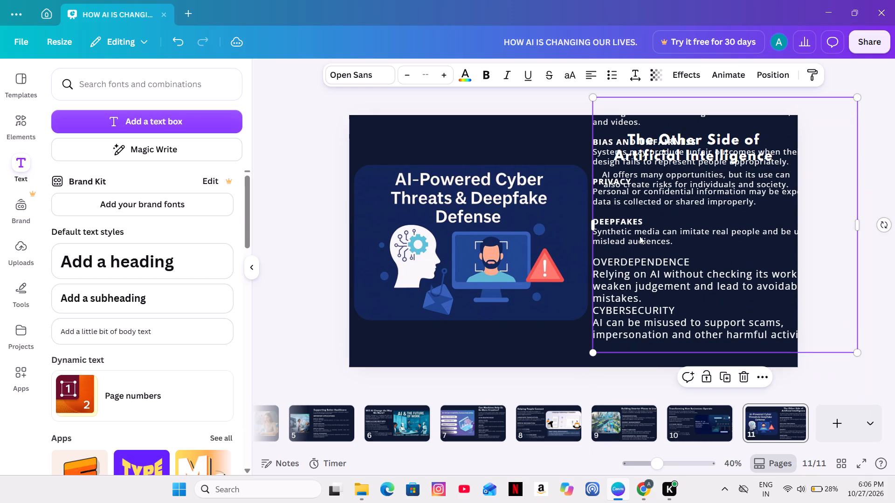
pyautogui.doubleClick(590, 256)
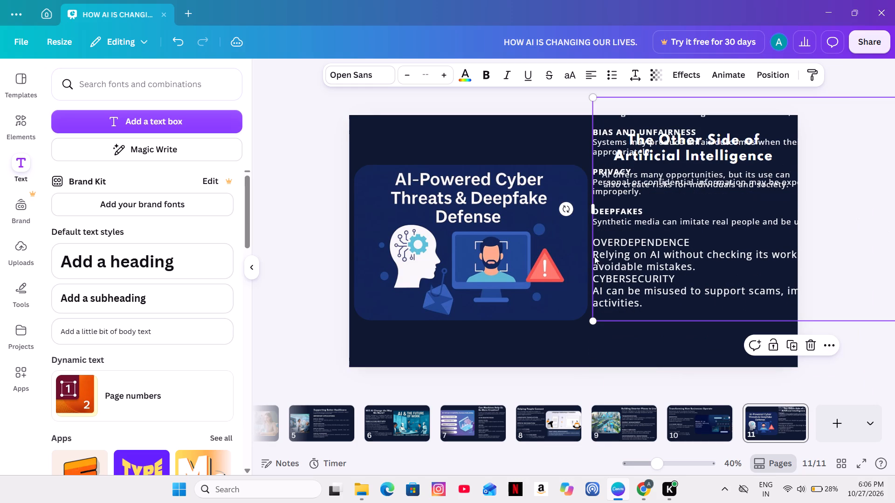
pyautogui.click(592, 236)
pyautogui.click(595, 237)
pyautogui.moveTo(595, 237); pyautogui.dragTo(732, 287)
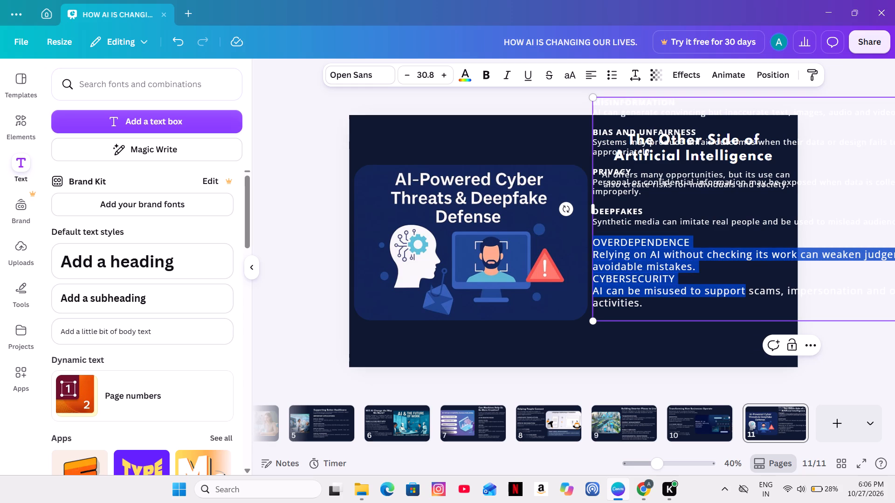
pyautogui.moveTo(732, 287); pyautogui.dragTo(744, 300)
pyautogui.press('BackSpace')
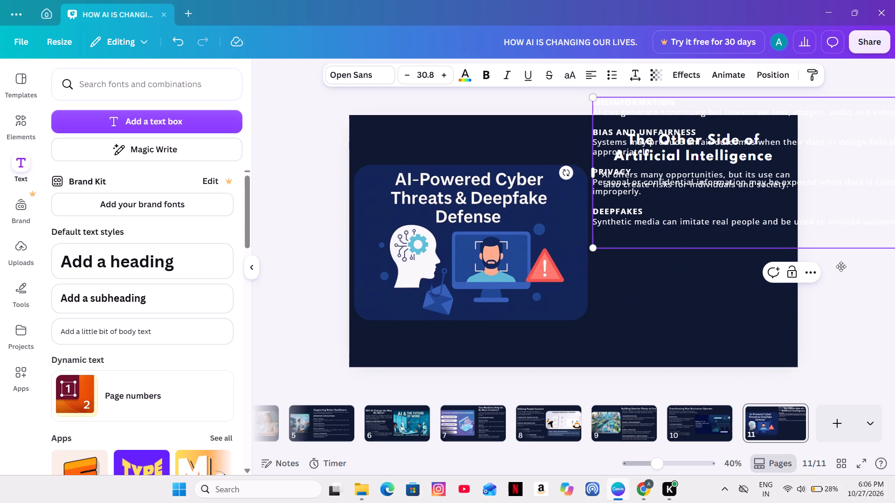
pyautogui.click(843, 333)
# Narrow the risks text box and place it below the introduction, beside the cyber threats picture.
pyautogui.moveTo(721, 221); pyautogui.dragTo(723, 324)
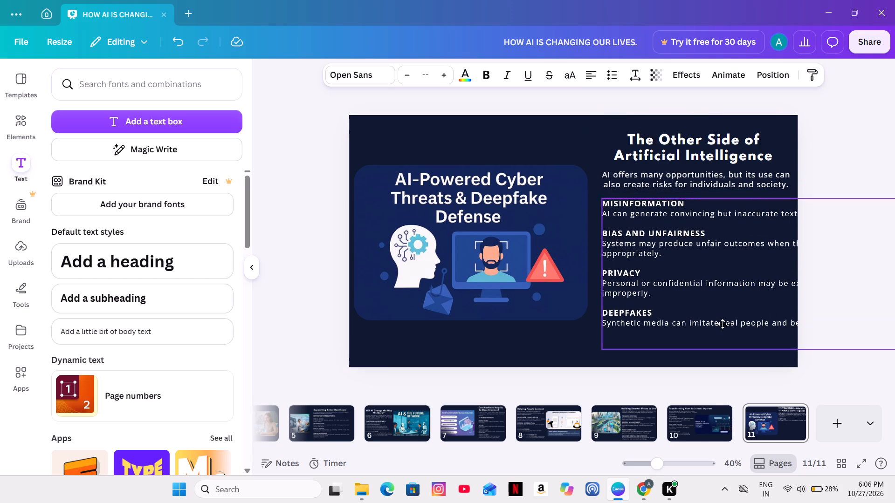
pyautogui.moveTo(723, 324); pyautogui.dragTo(506, 312)
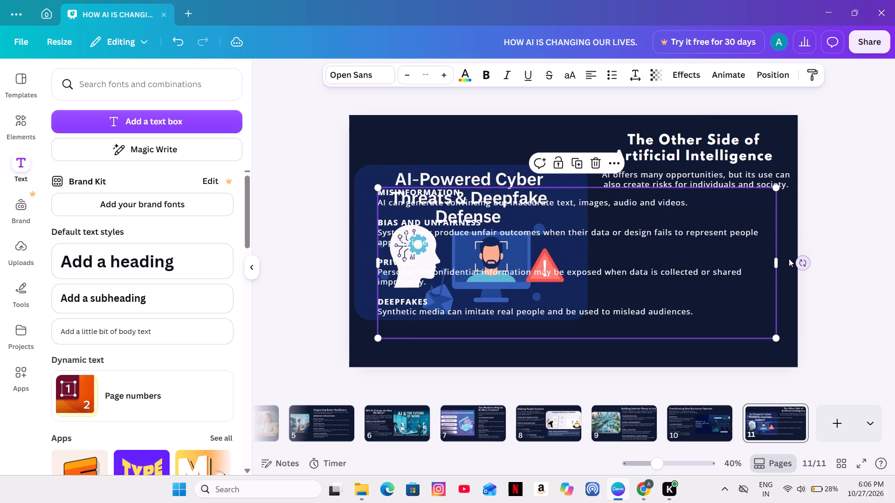
pyautogui.click(772, 260)
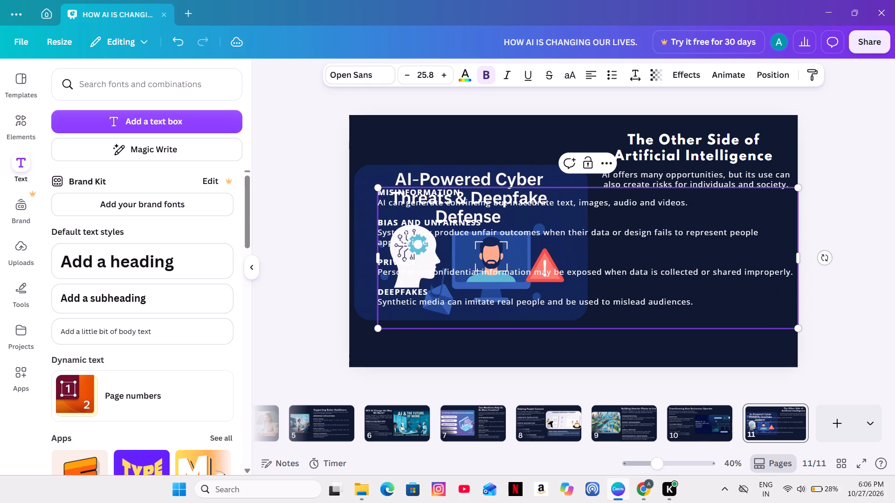
pyautogui.moveTo(799, 258); pyautogui.dragTo(611, 258)
pyautogui.click(863, 237)
pyautogui.moveTo(559, 286); pyautogui.dragTo(609, 287)
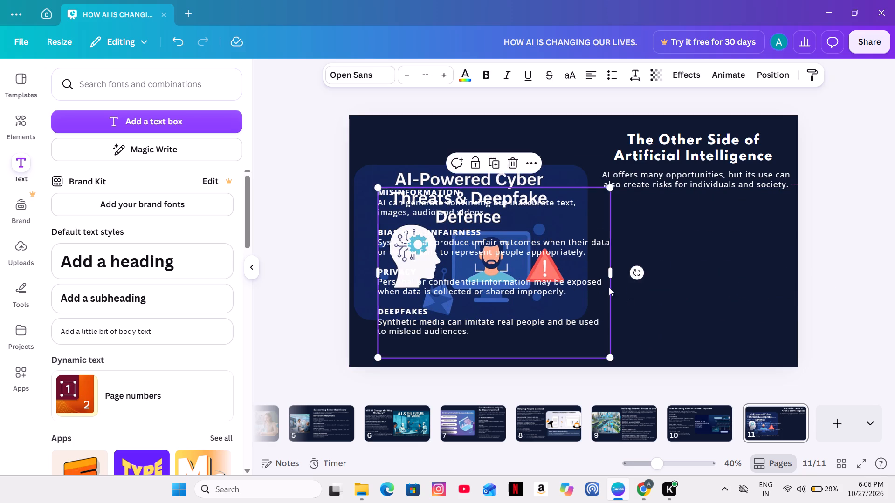
pyautogui.moveTo(609, 287); pyautogui.dragTo(775, 291)
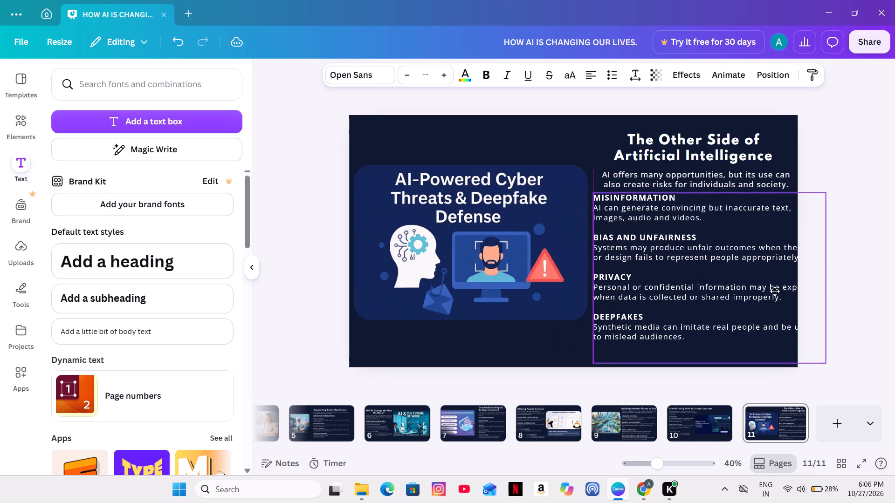
pyautogui.moveTo(775, 291); pyautogui.dragTo(753, 292)
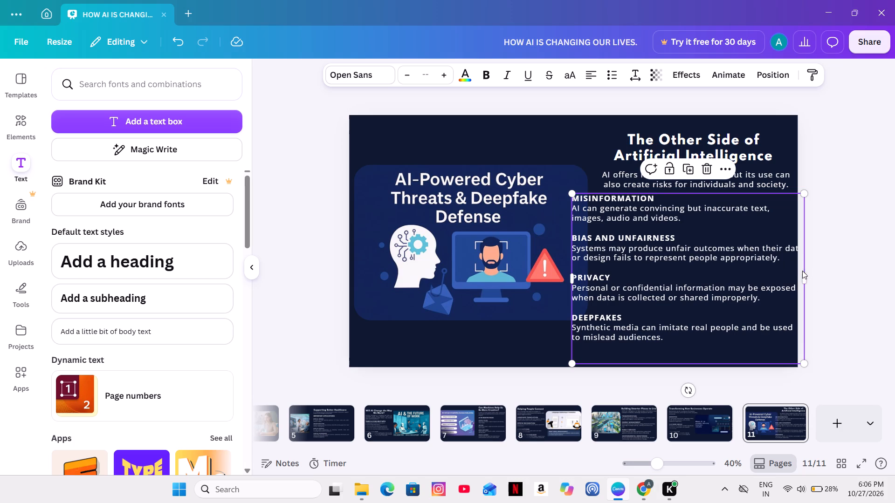
# Narrow the risks text box further and line it up under the introduction, clear of the picture.
pyautogui.moveTo(808, 270); pyautogui.dragTo(791, 277)
pyautogui.click(847, 262)
pyautogui.moveTo(749, 291); pyautogui.dragTo(812, 284)
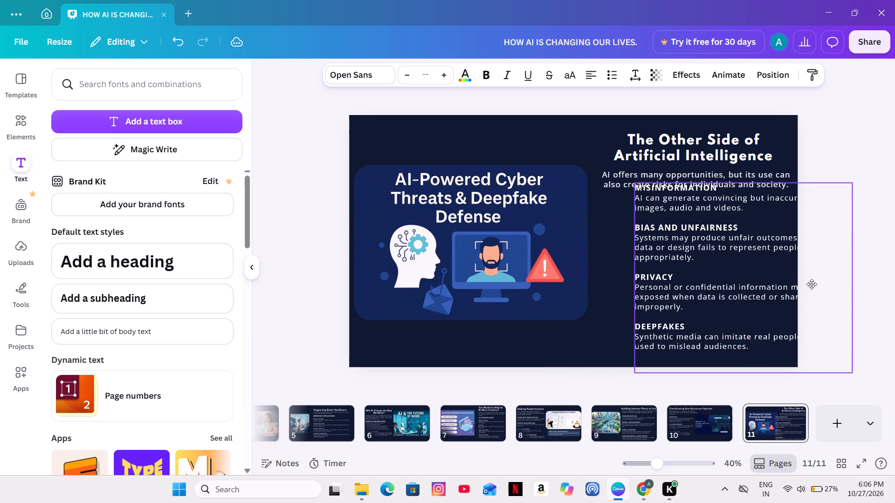
pyautogui.moveTo(812, 284); pyautogui.dragTo(777, 292)
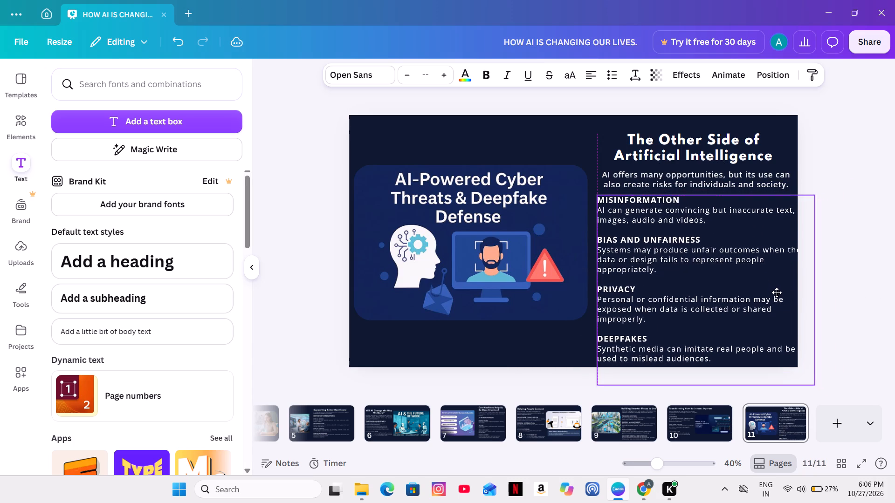
pyautogui.moveTo(777, 292); pyautogui.dragTo(780, 296)
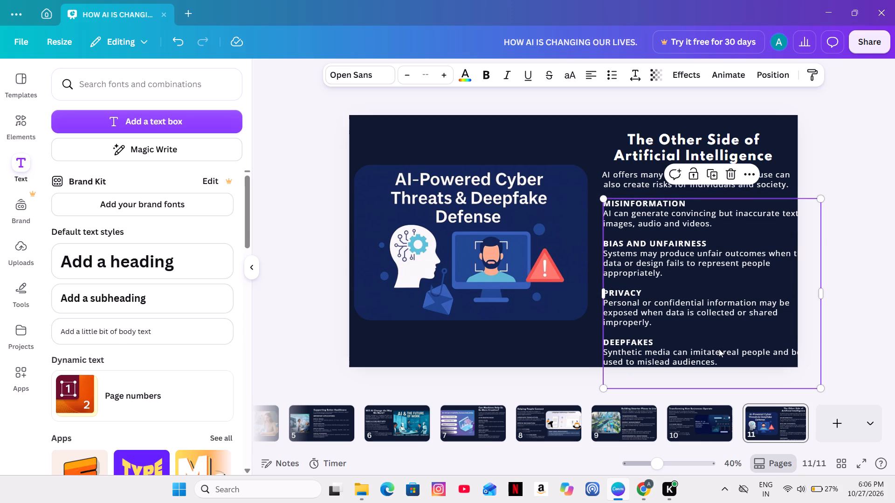
# Delete the DEEPFAKES subheading and its description from the risks text box.
pyautogui.click(727, 355)
pyautogui.moveTo(726, 362); pyautogui.dragTo(726, 363)
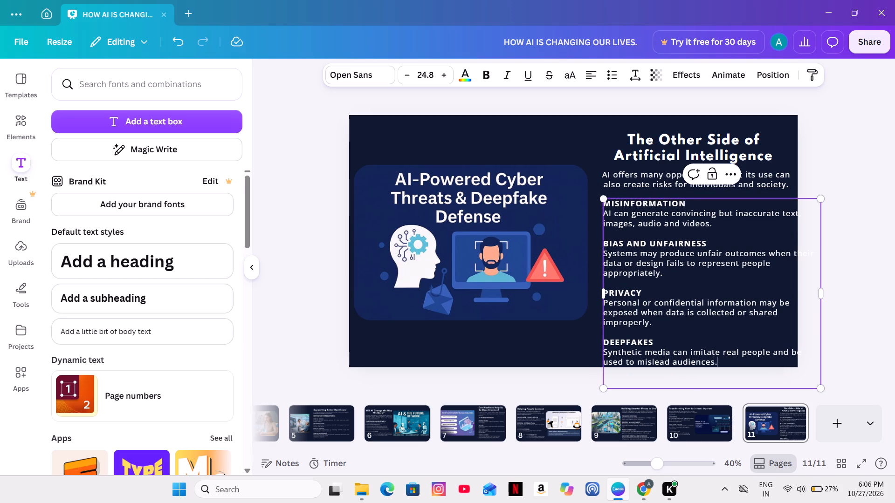
pyautogui.moveTo(726, 363); pyautogui.dragTo(604, 333)
pyautogui.press('BackSpace')
pyautogui.doubleClick(835, 295)
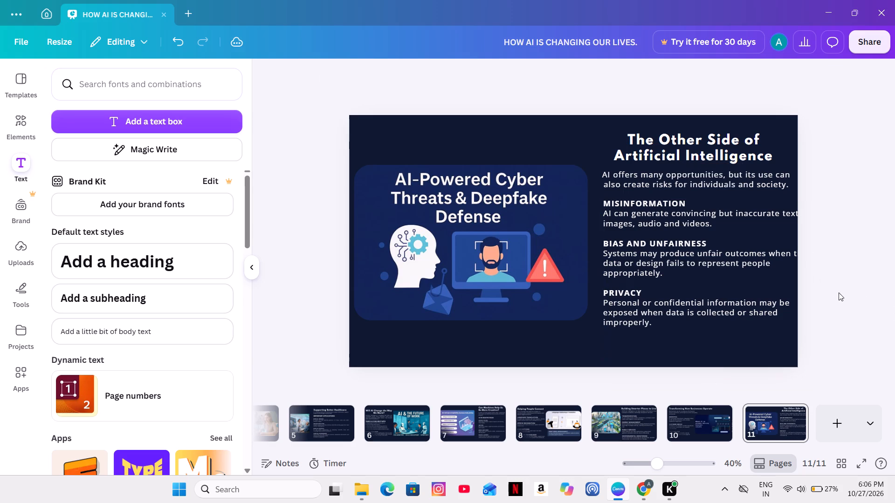
# Left-align the introduction paragraph and line its left edge up with the risks text, slightly closer to the title.
pyautogui.click(684, 307)
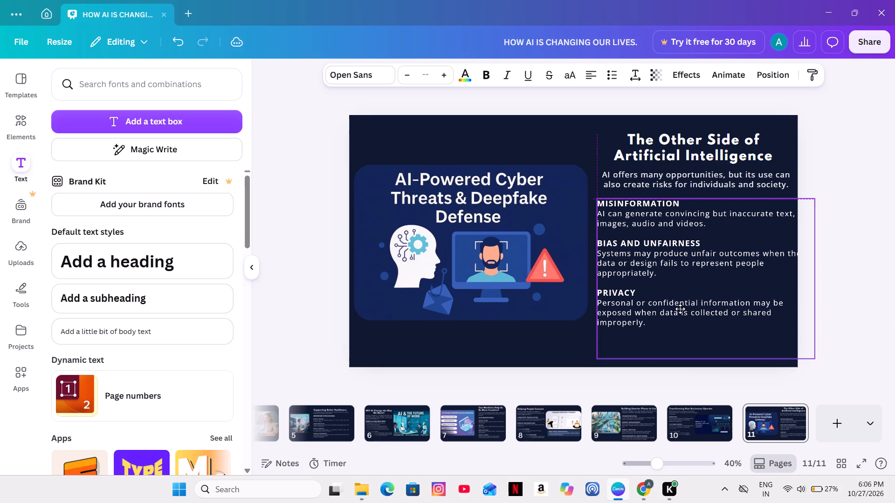
pyautogui.click(639, 183)
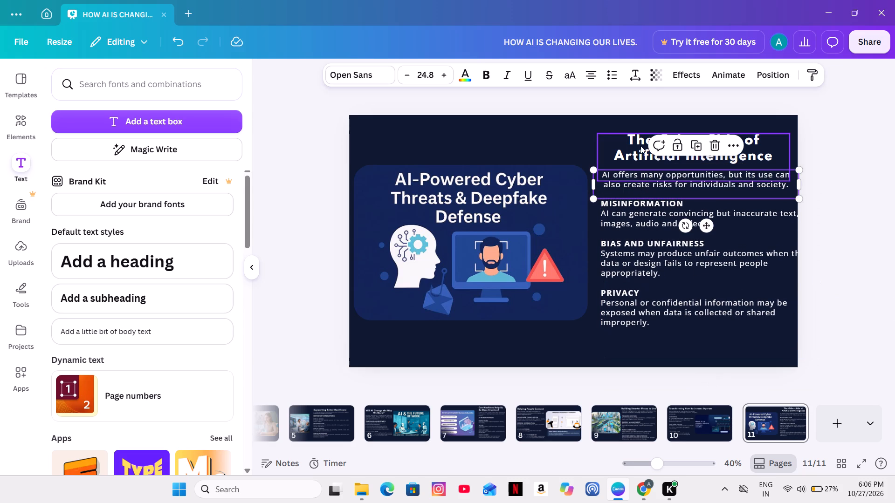
pyautogui.click(585, 75)
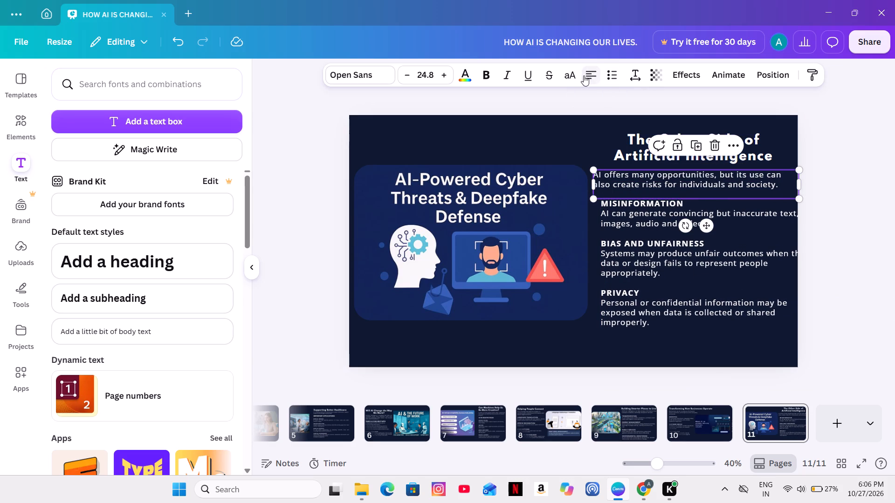
pyautogui.doubleClick(849, 246)
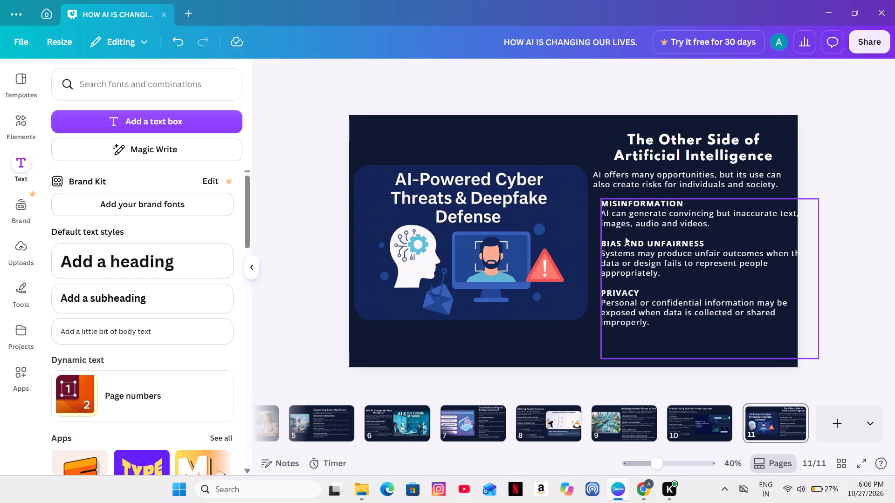
pyautogui.moveTo(645, 189); pyautogui.dragTo(657, 189)
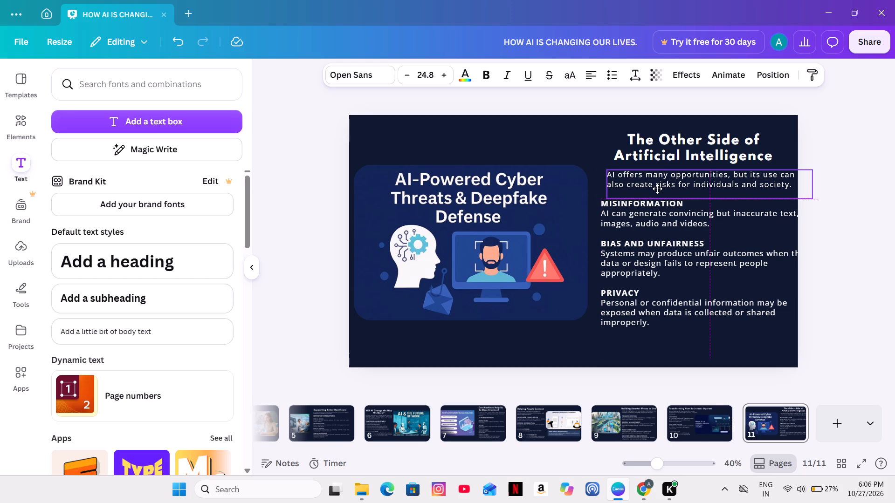
pyautogui.moveTo(657, 189); pyautogui.dragTo(655, 187)
pyautogui.click(858, 206)
# Move the risks text box up slightly and narrow it to a width of about 843 so it ends at the slide's edge.
pyautogui.doubleClick(733, 253)
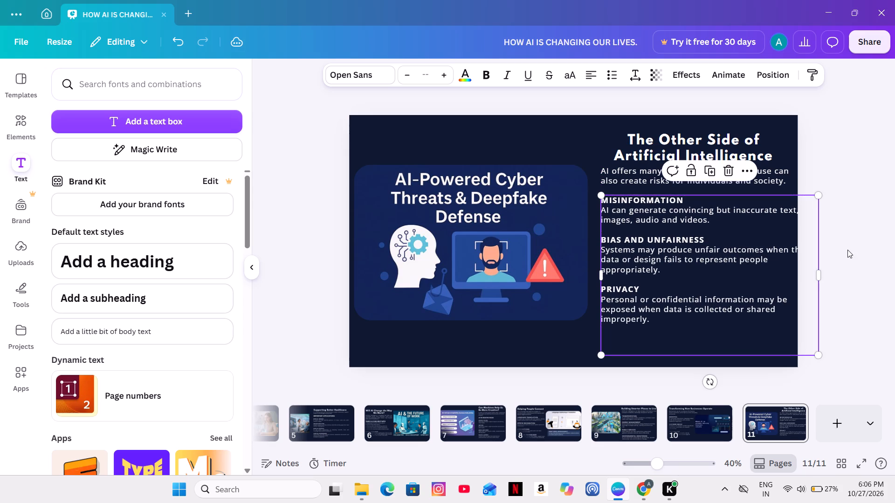
pyautogui.click(860, 243)
pyautogui.click(762, 253)
pyautogui.moveTo(819, 267); pyautogui.dragTo(798, 271)
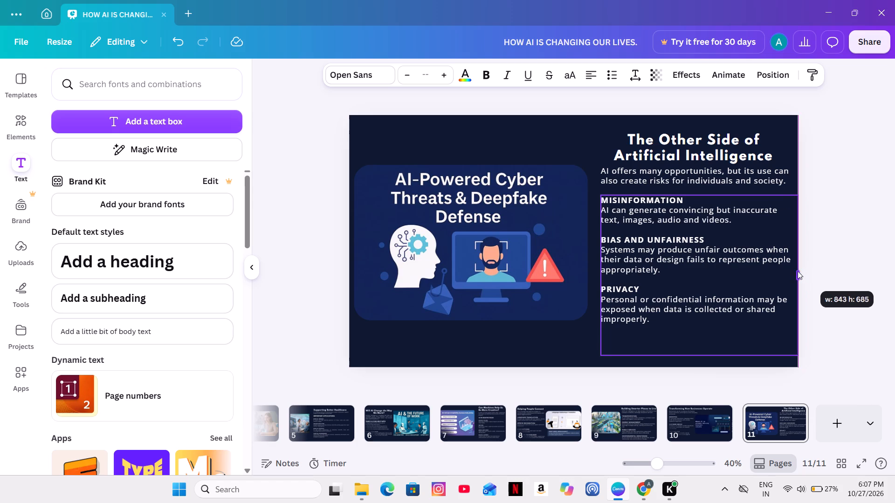
# Narrow the risks text box slightly so it ends just inside the slide's edge.
pyautogui.moveTo(798, 271); pyautogui.dragTo(792, 272)
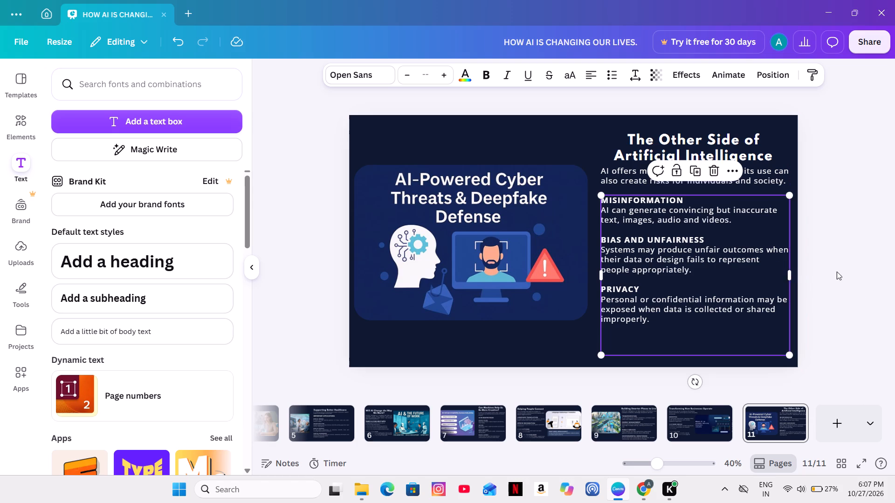
pyautogui.click(840, 271)
# Nudge the risks text box slightly left and down to leave a wider gap below the introduction.
pyautogui.click(731, 282)
pyautogui.press('Left')
pyautogui.press('Left')
pyautogui.press('Left')
pyautogui.press('Down')
pyautogui.press('Down')
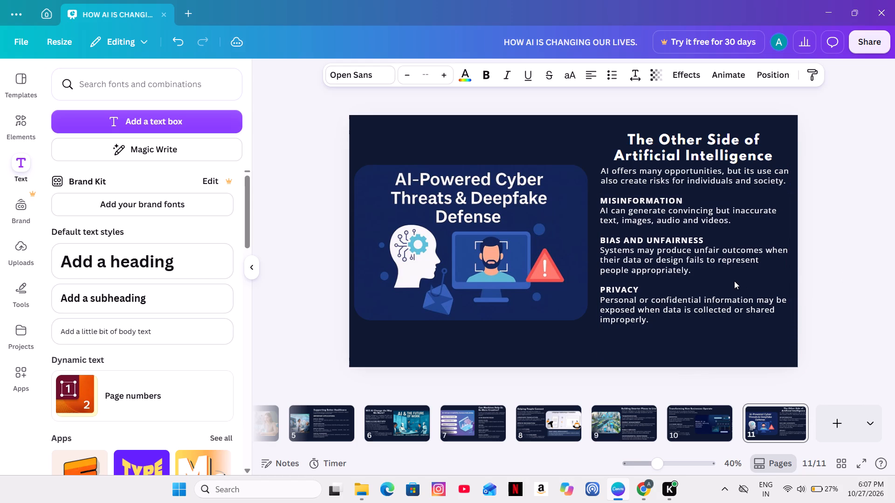
pyautogui.press('Down')
pyautogui.press('Down')
pyautogui.press('Down')
pyautogui.press('Down')
pyautogui.press('Down')
pyautogui.press('Down')
pyautogui.press('Down')
pyautogui.press('Down')
pyautogui.press('Down')
pyautogui.press('Down')
pyautogui.press('Down')
pyautogui.press('Down')
pyautogui.press('Down')
pyautogui.press('Down')
pyautogui.press('Down')
pyautogui.press('Down')
pyautogui.press('Down')
pyautogui.press('Down')
pyautogui.press('Down')
pyautogui.press('Down')
pyautogui.press('Down')
pyautogui.press('Down')
pyautogui.press('Down')
pyautogui.press('Down')
pyautogui.press('Down')
pyautogui.press('Down')
pyautogui.press('Down')
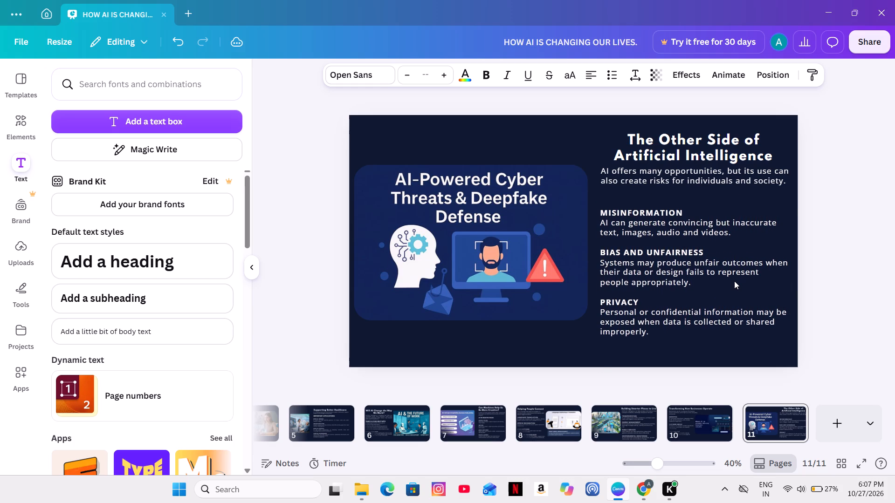
# Nudge the introduction paragraph down so it sits between the title and the MISINFORMATION section.
pyautogui.click(775, 177)
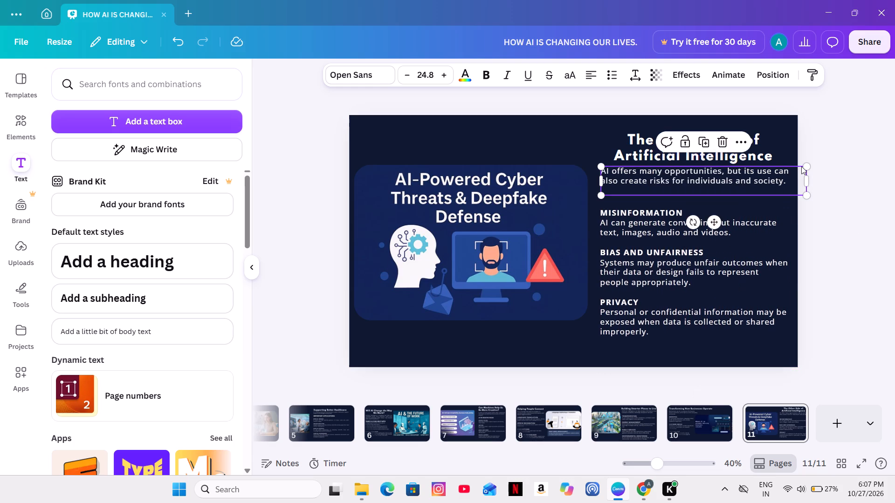
pyautogui.press('Down')
pyautogui.press('Down')
pyautogui.press('Down')
pyautogui.press('Down')
pyautogui.press('Down')
pyautogui.press('Down')
pyautogui.press('Down')
pyautogui.press('Down')
pyautogui.press('Down')
pyautogui.press('Down')
pyautogui.press('Down')
pyautogui.press('Down')
pyautogui.press('Down')
pyautogui.press('Down')
pyautogui.press('Down')
pyautogui.press('Down')
pyautogui.press('Down')
pyautogui.press('Down')
pyautogui.press('Down')
pyautogui.press('Down')
pyautogui.press('Down')
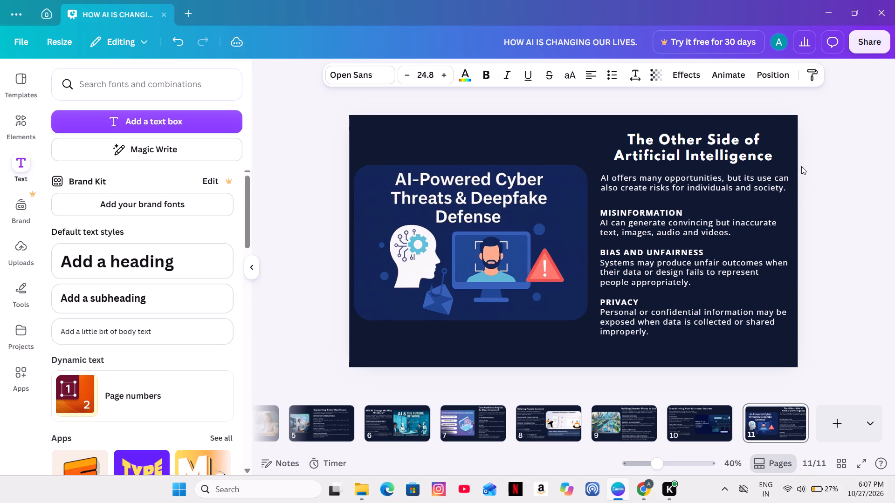
# Nudge the title The Other Side of Artificial Intelligence down slightly, closer to the introduction.
pyautogui.click(765, 159)
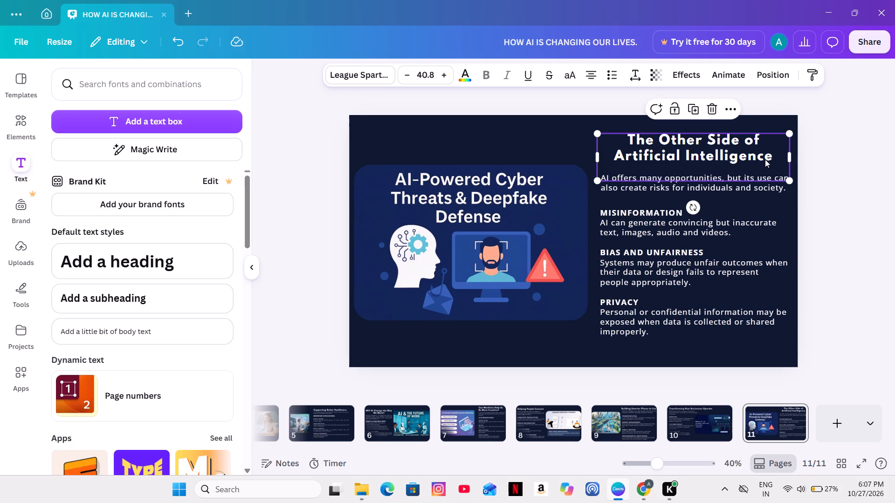
pyautogui.press('Down')
pyautogui.press('Down')
pyautogui.press('Down')
pyautogui.press('Down')
pyautogui.press('Down')
pyautogui.press('Down')
pyautogui.press('Down')
pyautogui.press('Down')
pyautogui.press('Down')
pyautogui.press('Down')
pyautogui.press('Down')
pyautogui.press('Down')
pyautogui.press('Down')
pyautogui.press('Down')
pyautogui.press('Down')
pyautogui.press('Down')
pyautogui.press('Down')
pyautogui.press('Down')
pyautogui.press('Down')
pyautogui.press('Down')
pyautogui.press('Down')
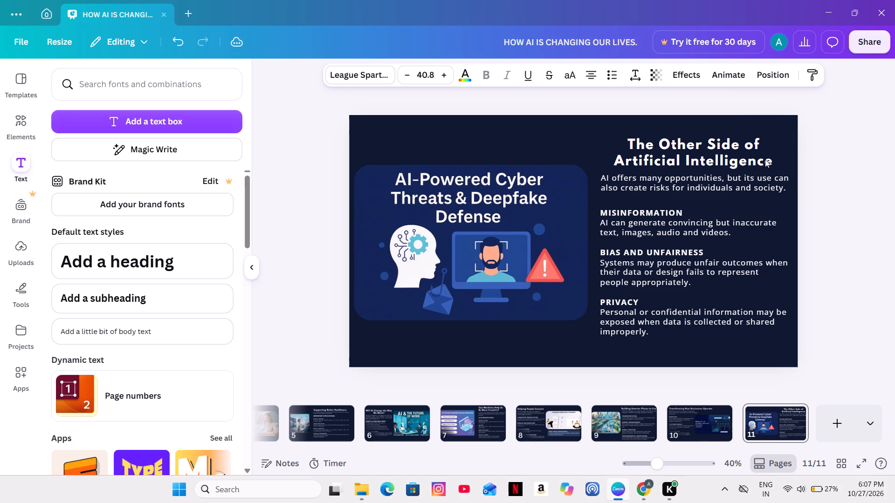
pyautogui.click(880, 261)
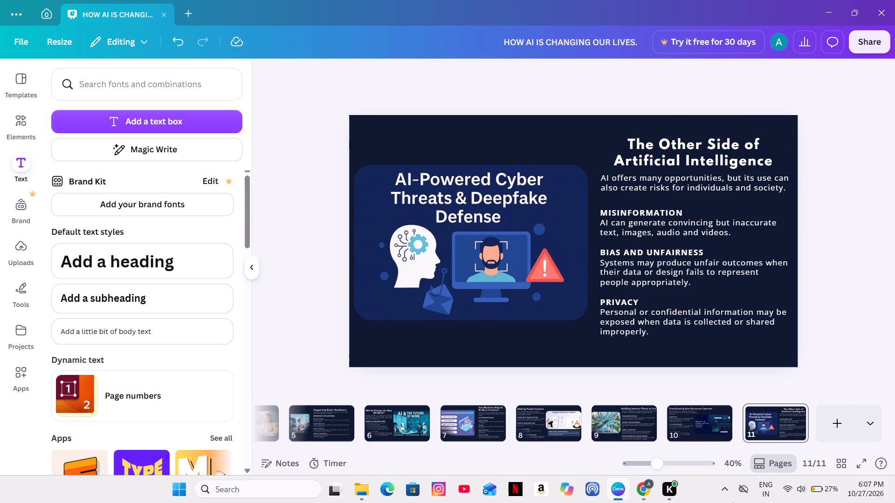
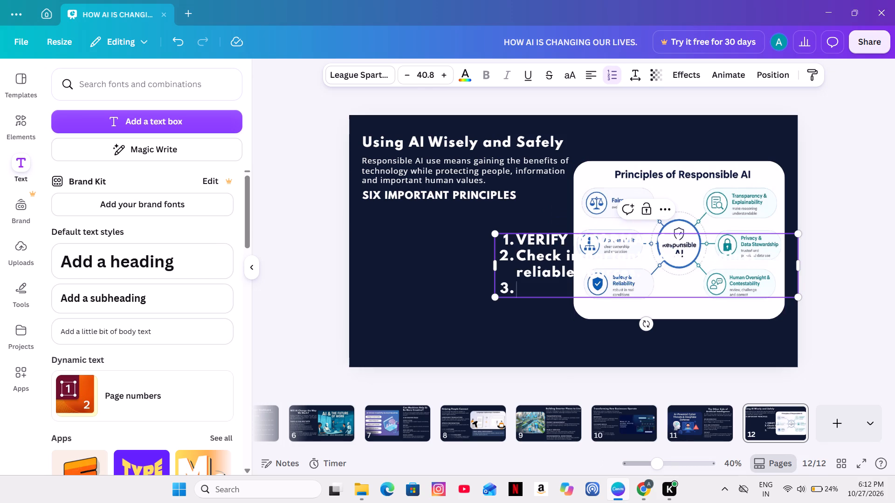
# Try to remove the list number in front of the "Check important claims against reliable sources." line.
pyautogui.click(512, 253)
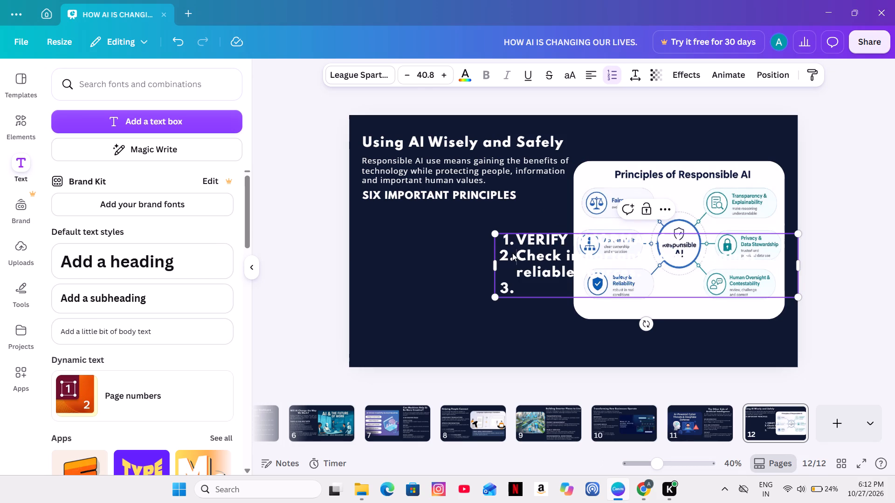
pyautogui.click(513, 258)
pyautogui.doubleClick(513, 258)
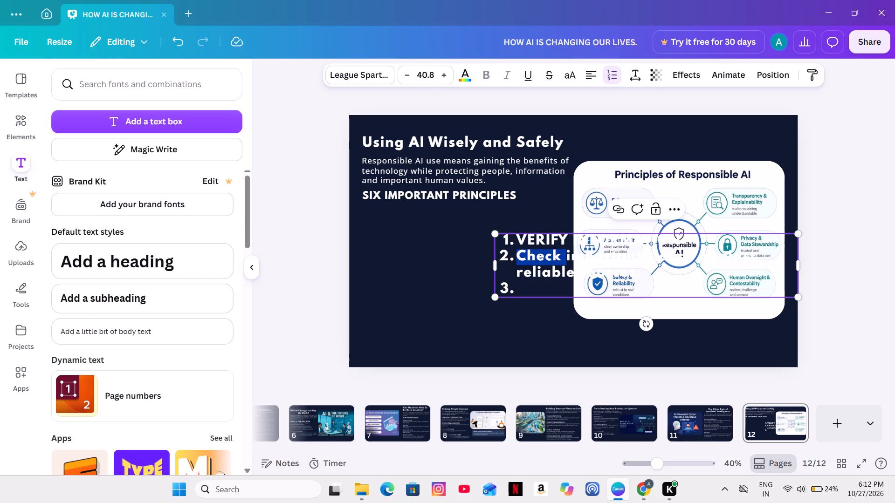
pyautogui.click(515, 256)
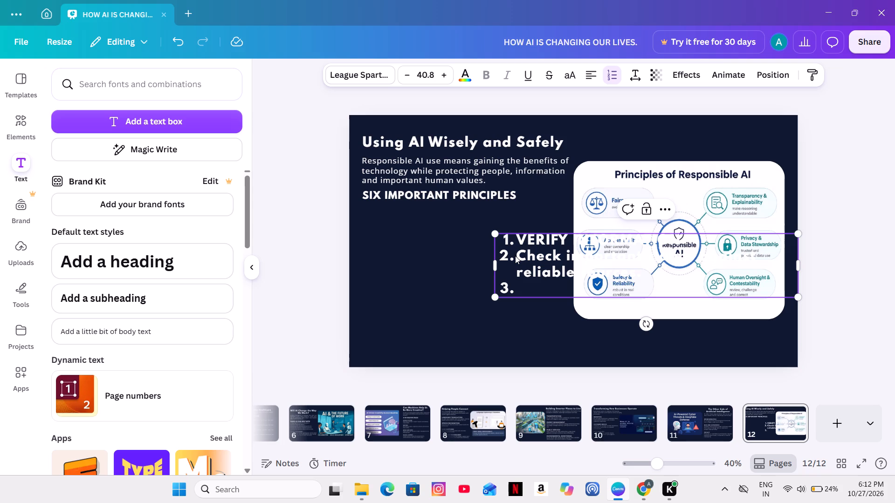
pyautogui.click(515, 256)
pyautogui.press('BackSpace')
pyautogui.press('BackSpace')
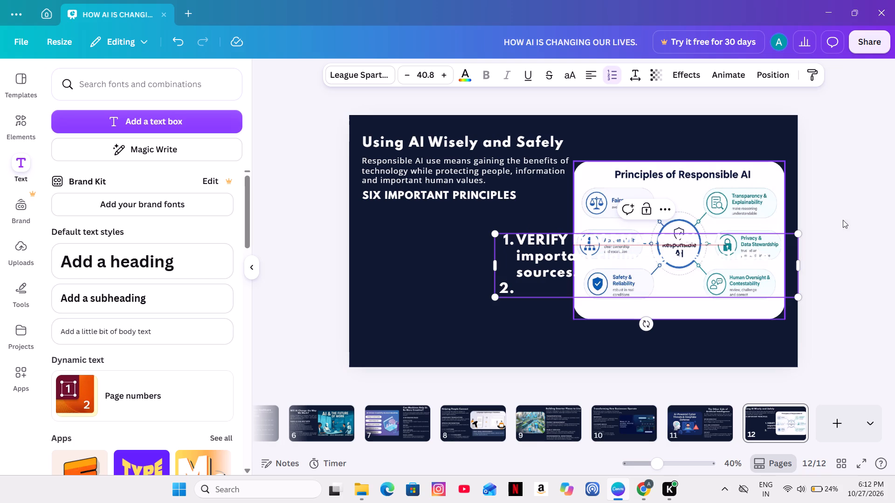
# Move the numbered text box off the Principles of Responsible AI graphic to the area below the "SIX IMPORTANT PRINCIPLES" heading.
pyautogui.click(890, 212)
pyautogui.moveTo(585, 277); pyautogui.dragTo(420, 269)
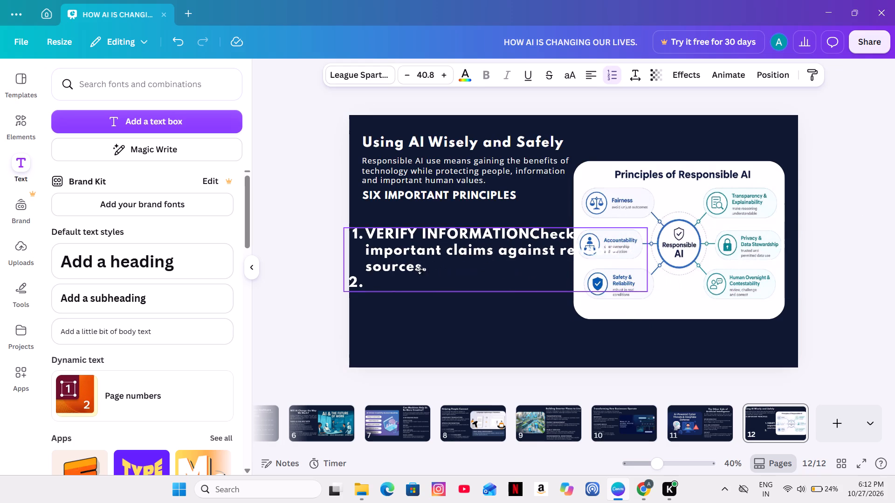
pyautogui.moveTo(420, 269); pyautogui.dragTo(412, 265)
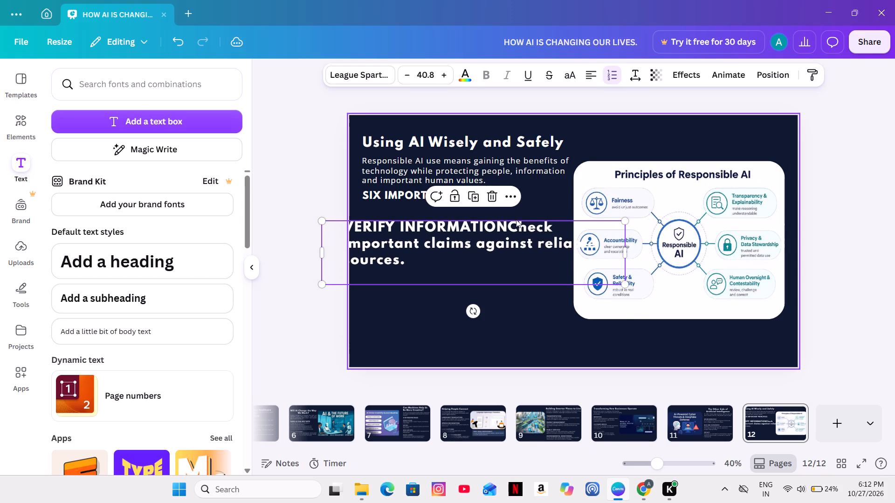
# Insert a space and a line break after "VERIFY INFORMATION" so its explanation starts on a separate line.
pyautogui.click(508, 224)
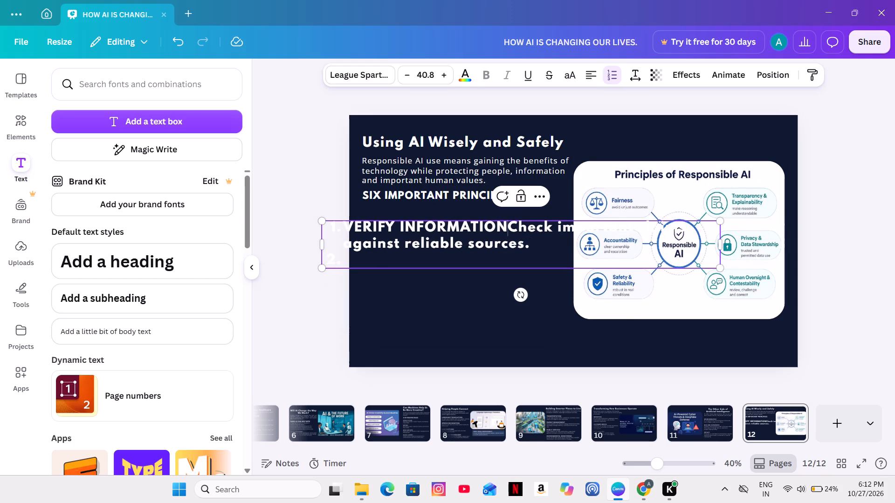
pyautogui.press('space')
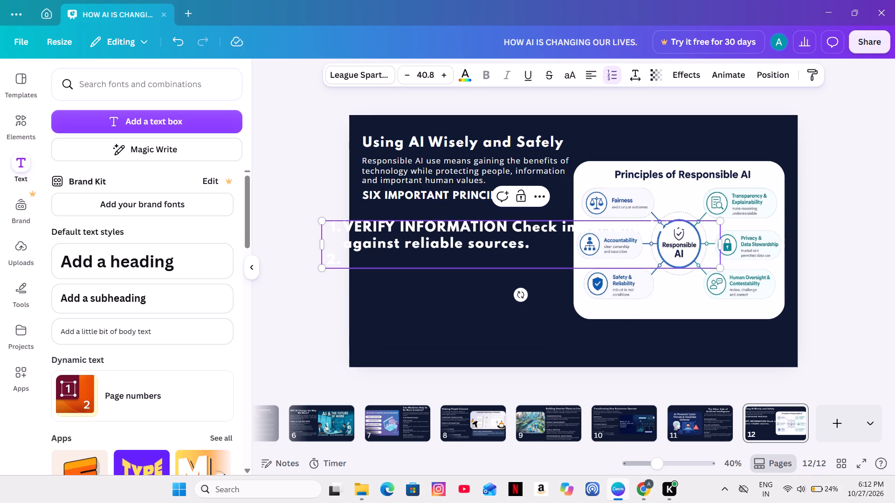
pyautogui.hotkey('shift', 'Return')
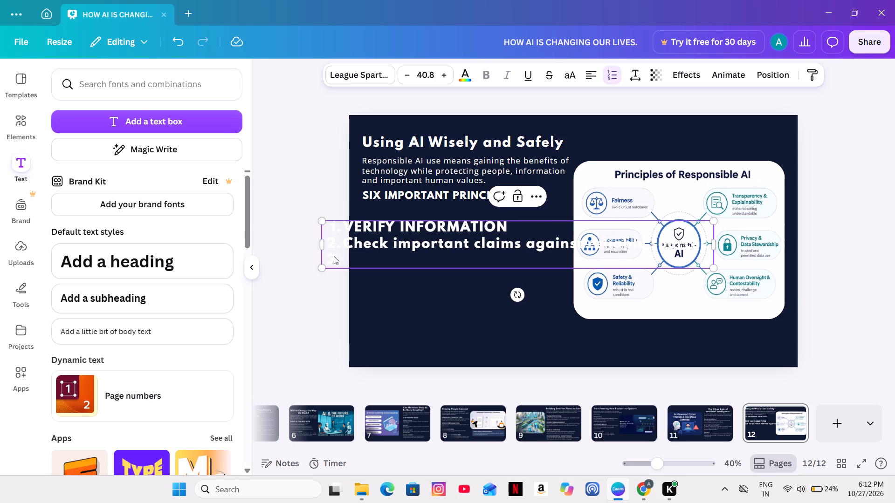
# Remove the list number from the "Check important claims against reliable sources." line, keeping it on its own line.
pyautogui.moveTo(343, 245); pyautogui.dragTo(318, 245)
pyautogui.doubleClick(337, 244)
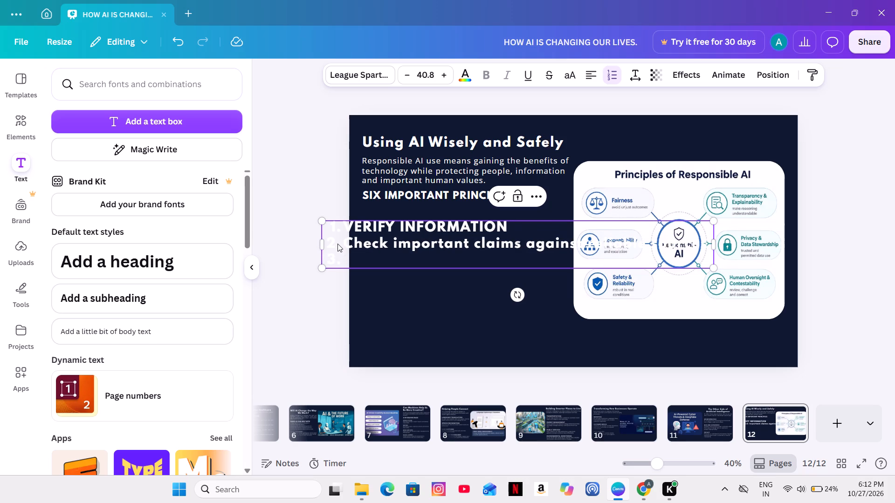
pyautogui.tripleClick(341, 245)
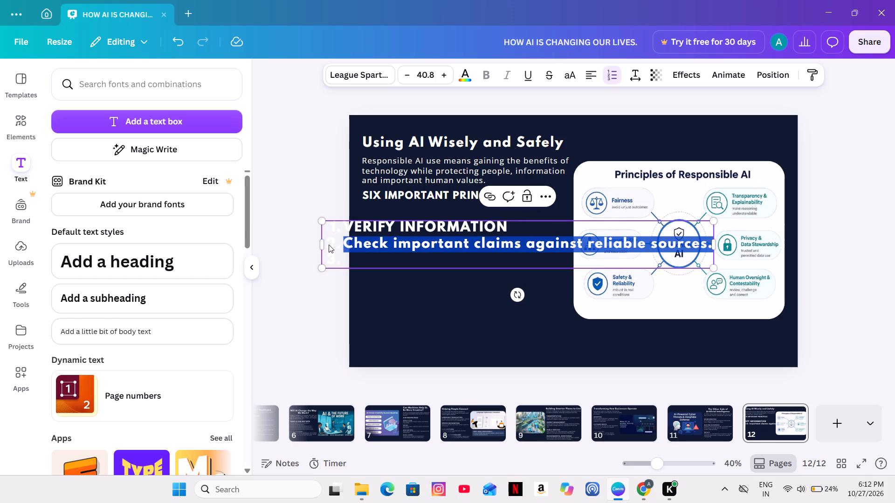
pyautogui.doubleClick(334, 244)
pyautogui.doubleClick(340, 242)
pyautogui.moveTo(340, 242); pyautogui.dragTo(332, 245)
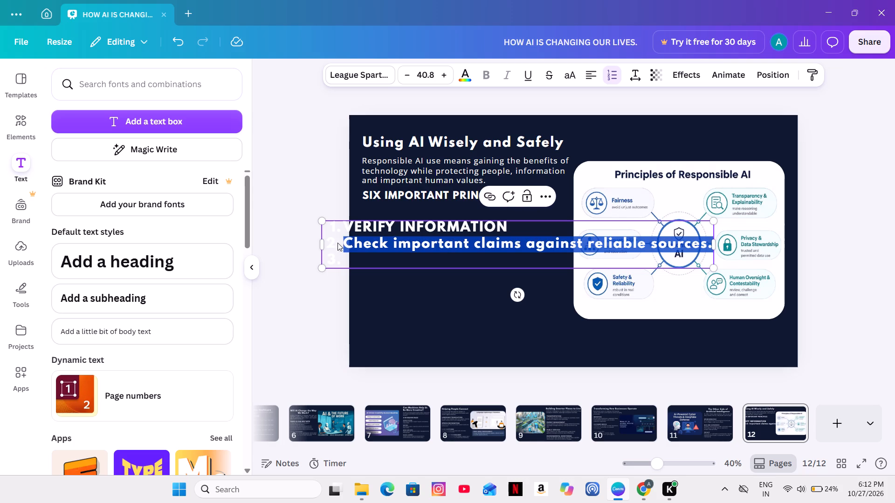
pyautogui.click(341, 241)
pyautogui.press('BackSpace')
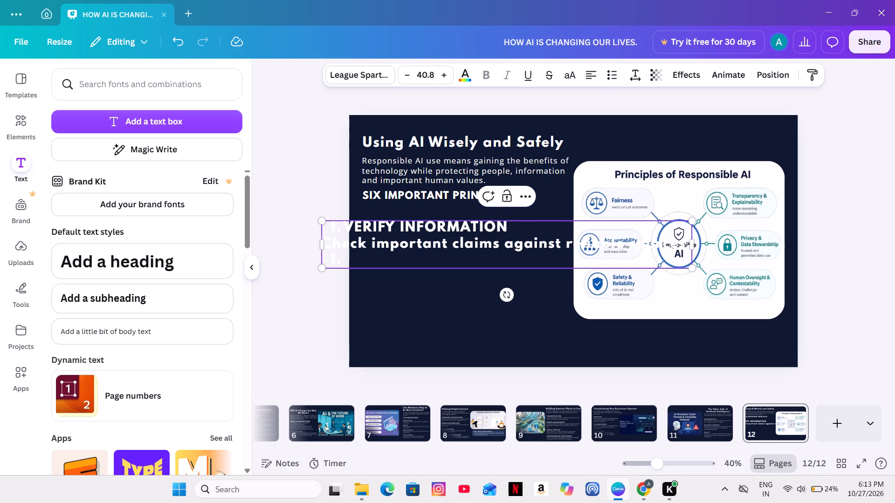
# Indent the "Check important claims against reliable sources." line with five spaces to line up under "VERIFY INFORMATION".
pyautogui.press('space')
pyautogui.press('space')
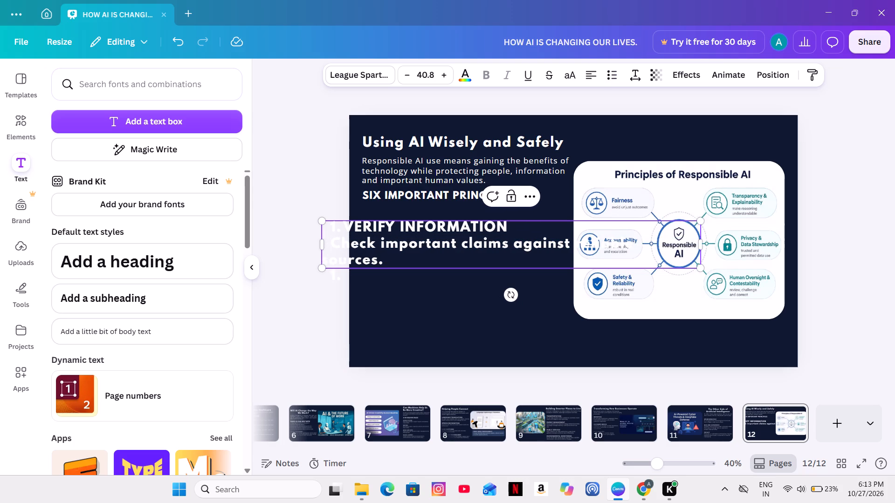
pyautogui.press('space')
pyautogui.press('space')
pyautogui.press('space')
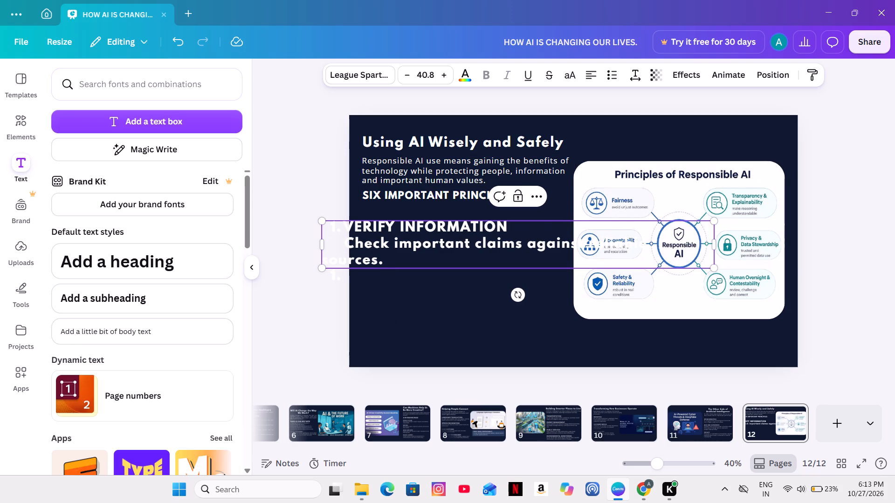
pyautogui.click(812, 228)
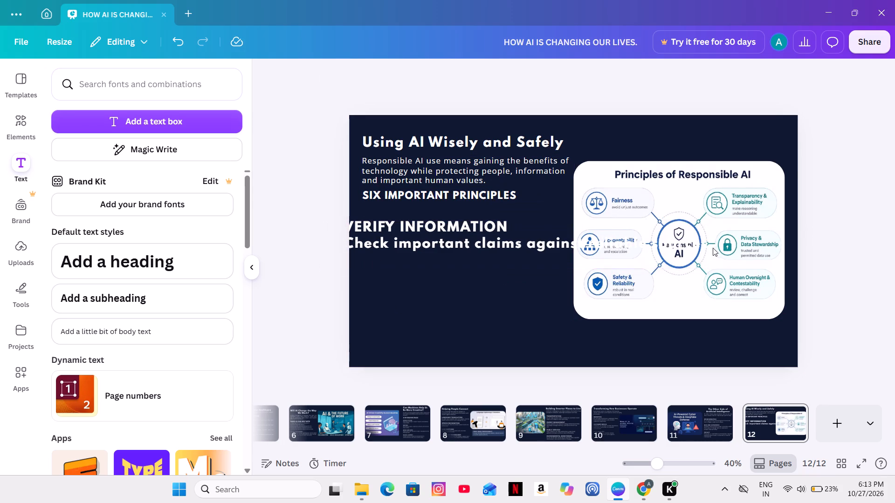
# Widen the first principle's text box by extending its right edge over the graphic.
pyautogui.click(679, 239)
pyautogui.moveTo(717, 244); pyautogui.dragTo(764, 238)
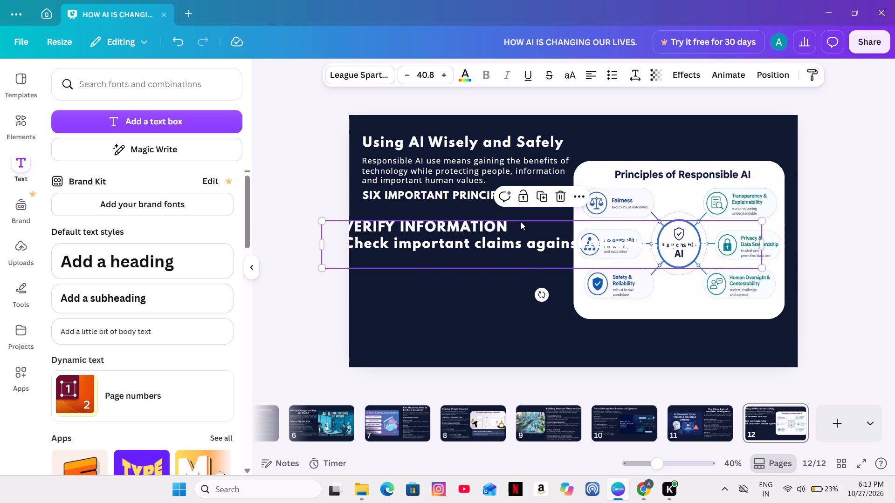
# Reduce the font size of all text in the first principle's text box to 20.8.
pyautogui.click(468, 230)
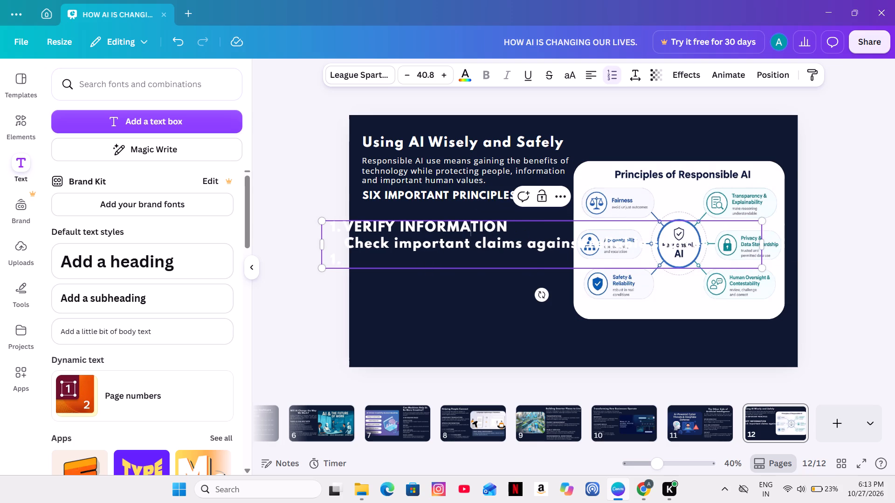
pyautogui.hotkey('ctrl', 'a')
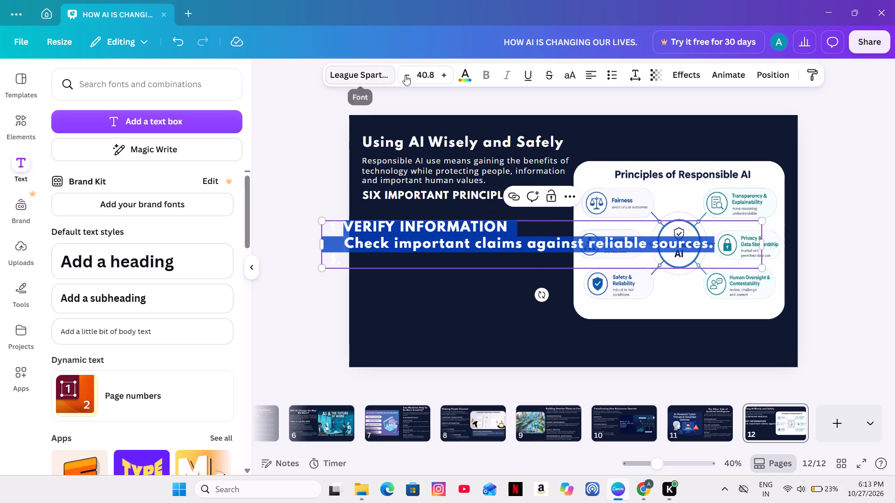
pyautogui.click(405, 75)
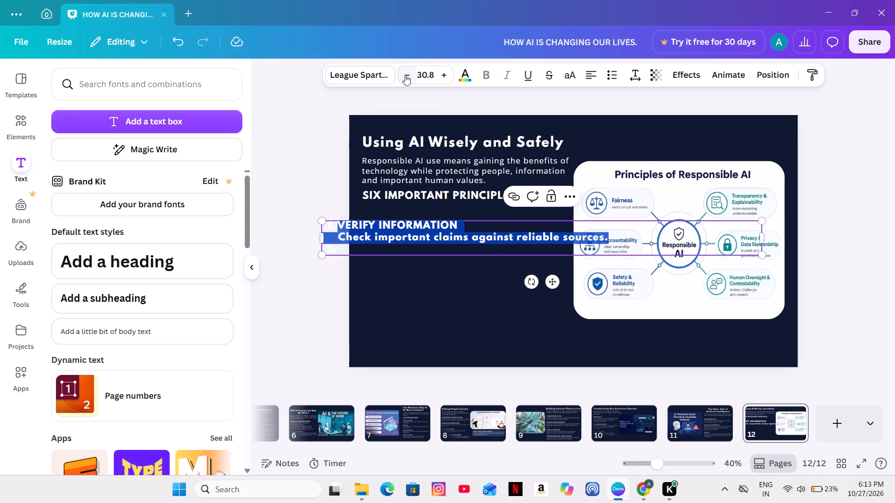
pyautogui.click(405, 75)
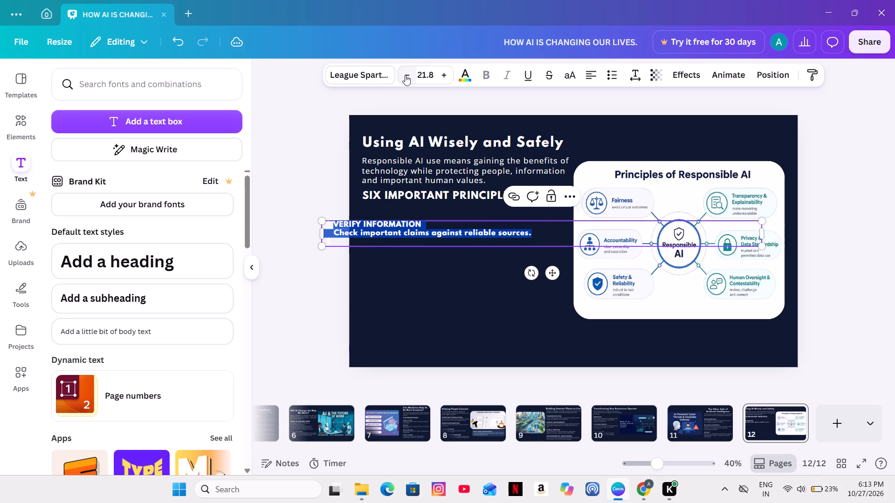
pyautogui.click(405, 75)
# Change the font of the first principle's text to Open Sans.
pyautogui.click(361, 72)
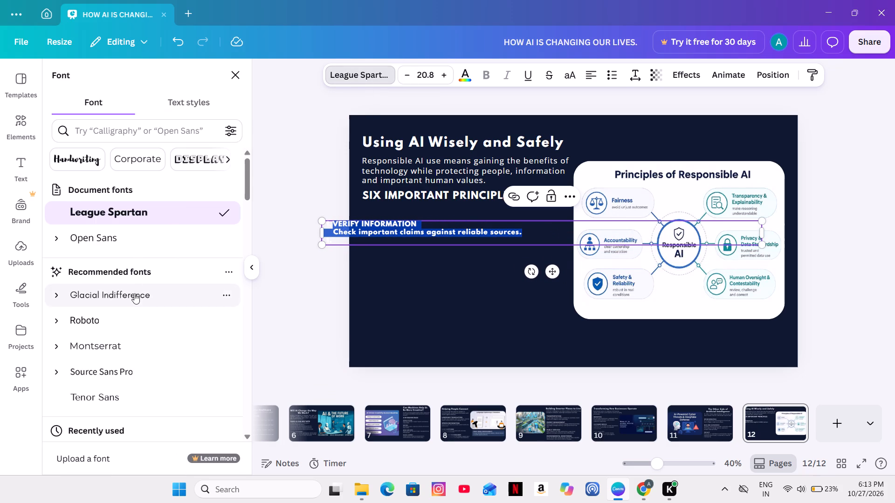
pyautogui.click(131, 239)
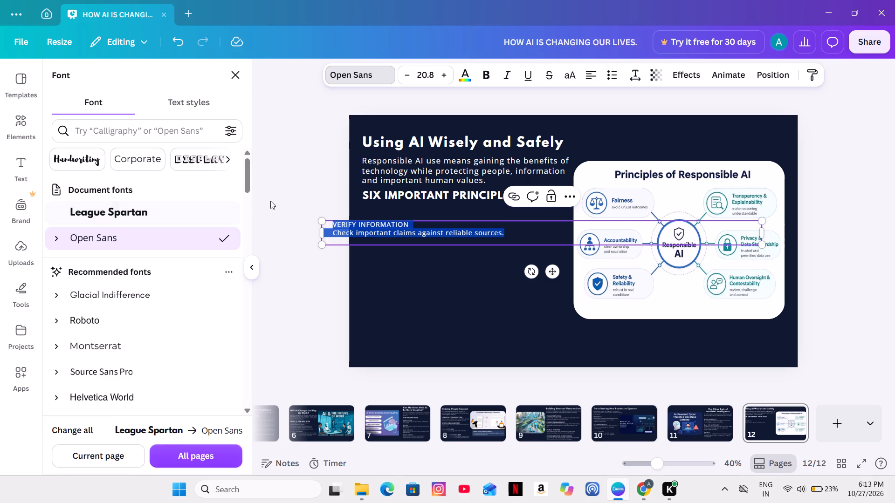
pyautogui.click(303, 179)
pyautogui.click(306, 178)
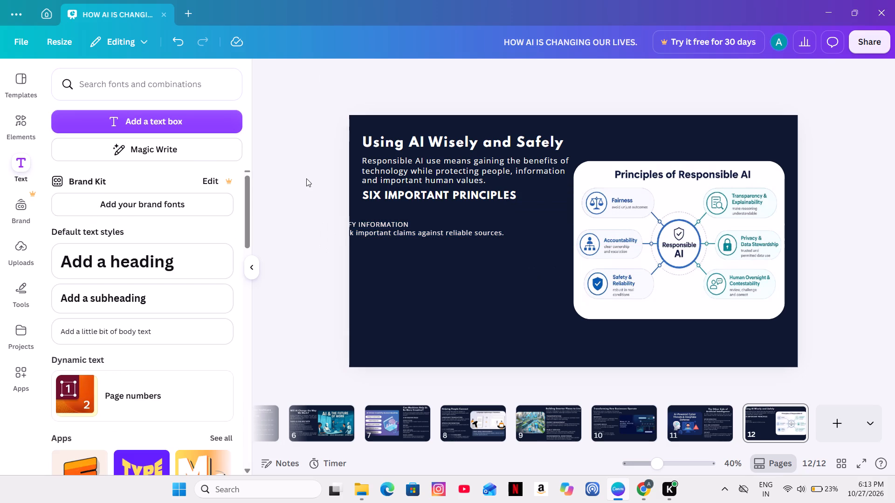
# Move the first principle's text box directly below the "SIX IMPORTANT PRINCIPLES" heading, lined up with its left edge.
pyautogui.moveTo(419, 230); pyautogui.dragTo(446, 215)
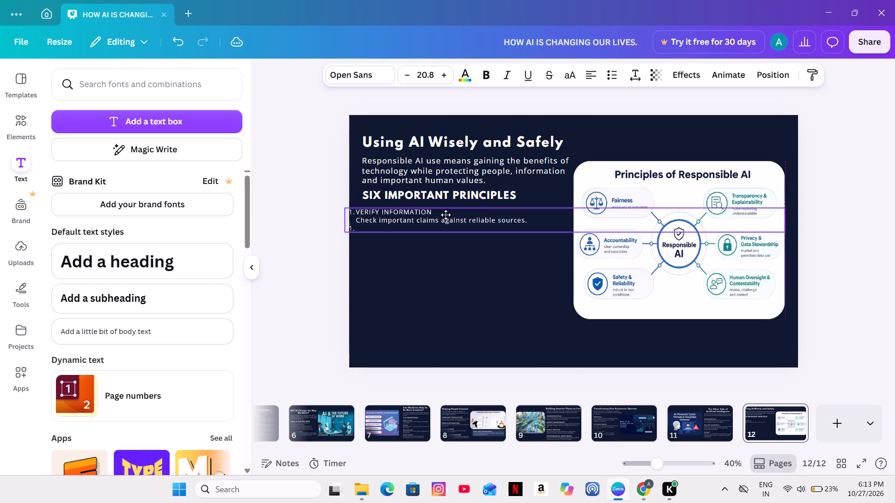
pyautogui.moveTo(446, 215); pyautogui.dragTo(461, 215)
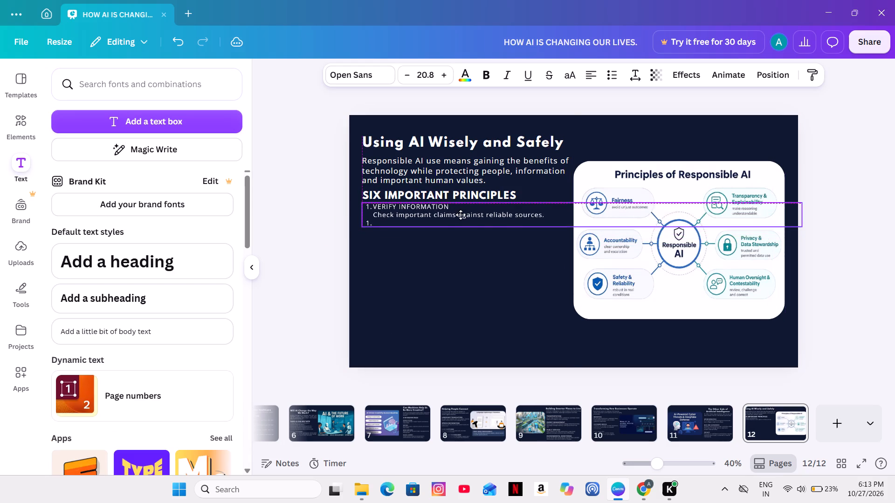
pyautogui.moveTo(461, 215); pyautogui.dragTo(461, 215)
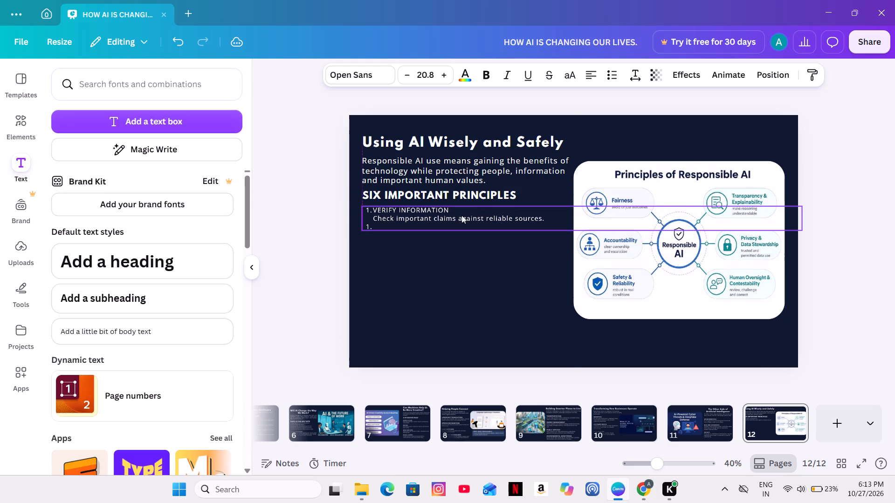
# Narrow the first principle's text box to about 801 wide, just below the "SIX IMPORTANT PRINCIPLES" heading and clear of the graphic.
pyautogui.moveTo(801, 219); pyautogui.dragTo(750, 223)
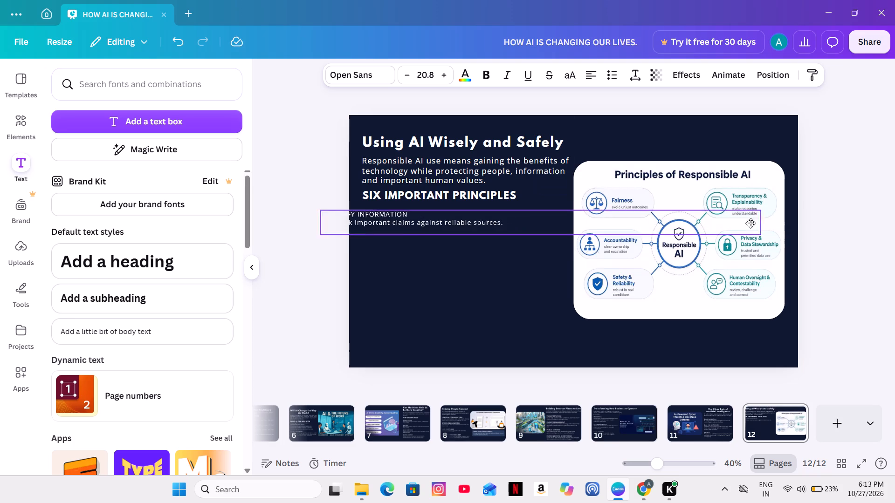
pyautogui.moveTo(750, 223); pyautogui.dragTo(804, 212)
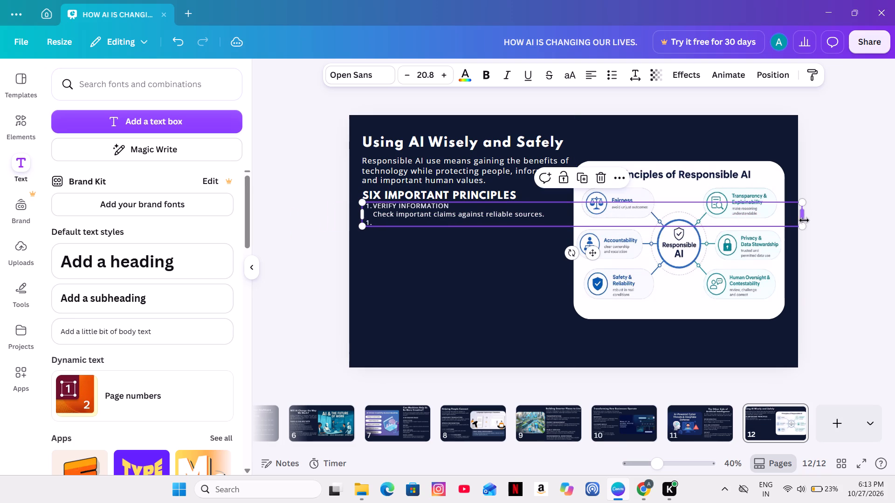
pyautogui.moveTo(803, 218); pyautogui.dragTo(554, 225)
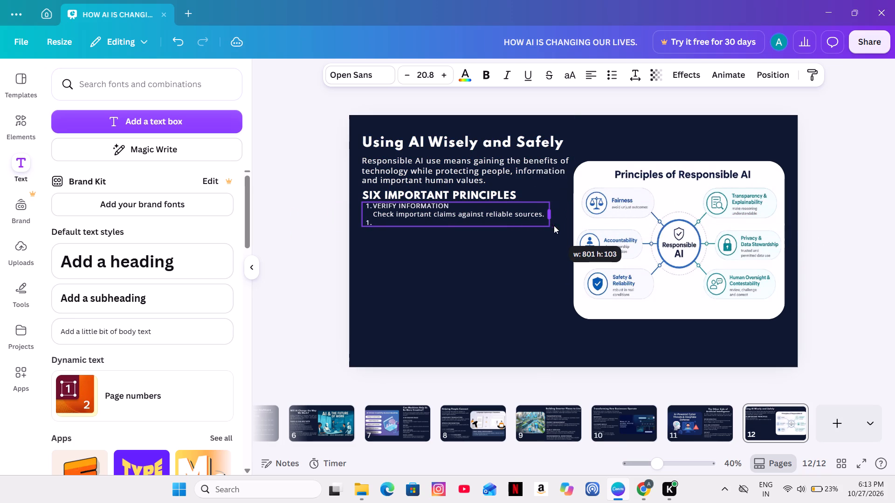
pyautogui.moveTo(554, 225); pyautogui.dragTo(551, 225)
pyautogui.click(894, 176)
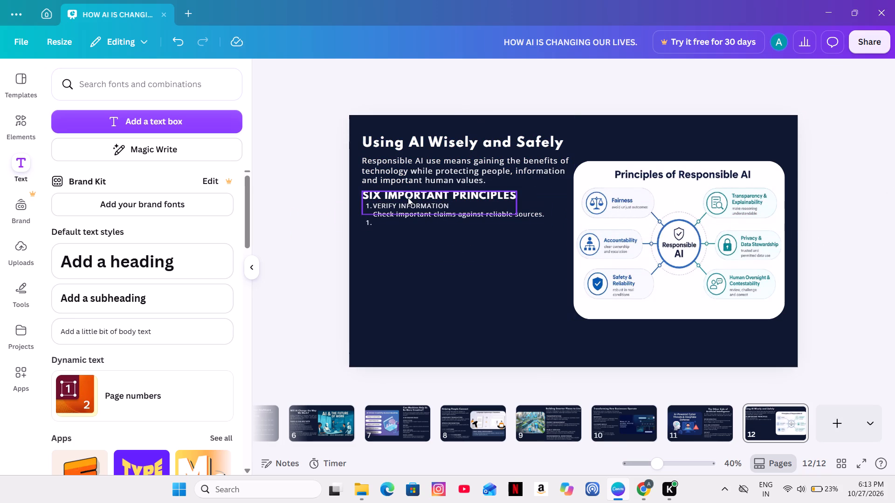
# Delete the empty numbered item below "Check important claims against reliable sources.".
pyautogui.click(410, 206)
pyautogui.doubleClick(385, 218)
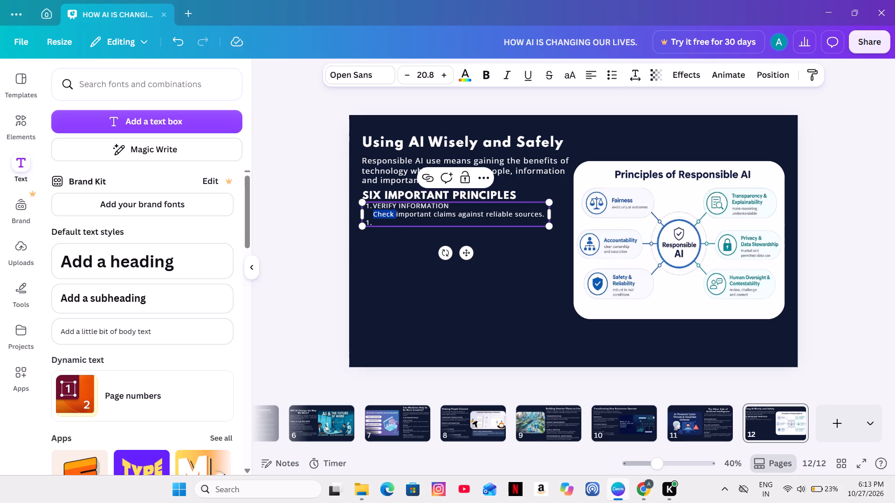
pyautogui.click(378, 223)
pyautogui.press('BackSpace')
pyautogui.press('BackSpace')
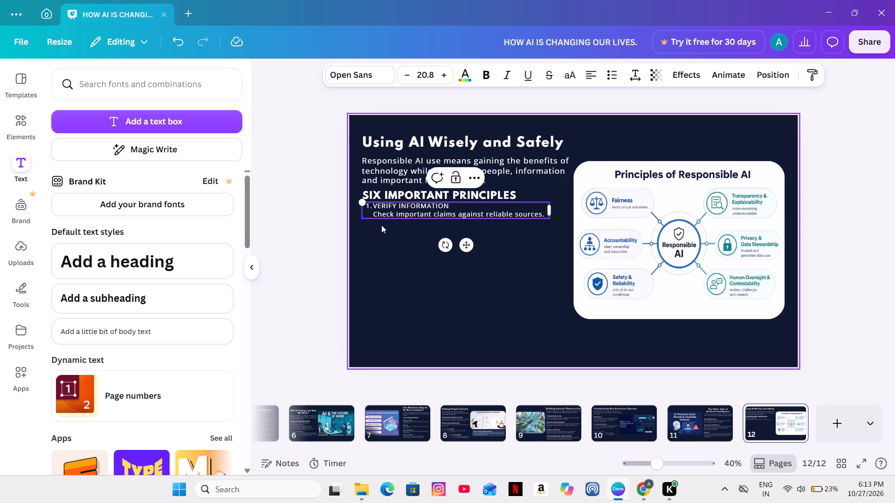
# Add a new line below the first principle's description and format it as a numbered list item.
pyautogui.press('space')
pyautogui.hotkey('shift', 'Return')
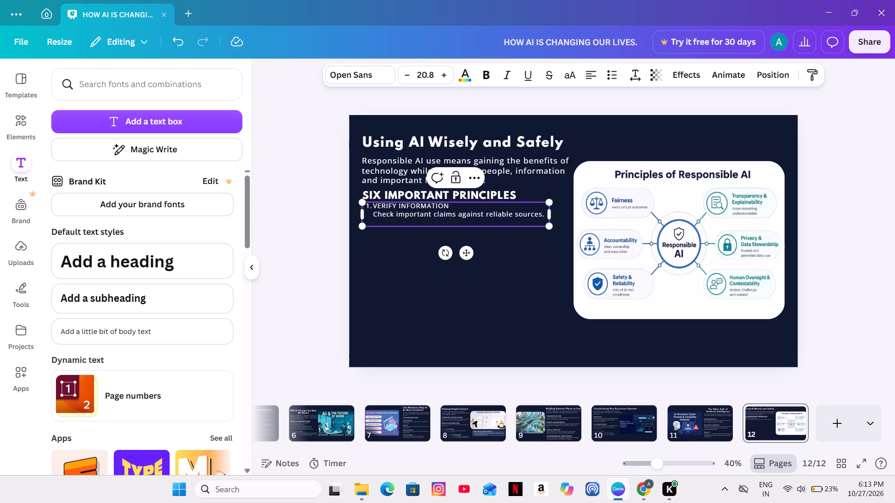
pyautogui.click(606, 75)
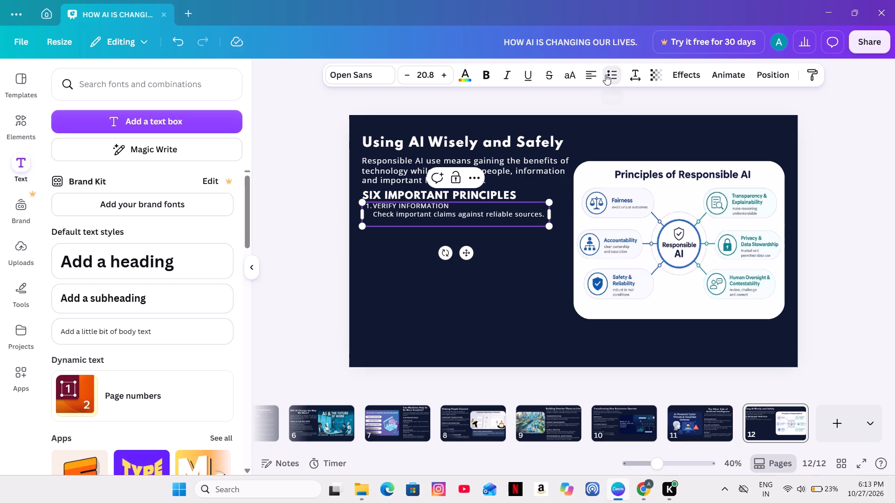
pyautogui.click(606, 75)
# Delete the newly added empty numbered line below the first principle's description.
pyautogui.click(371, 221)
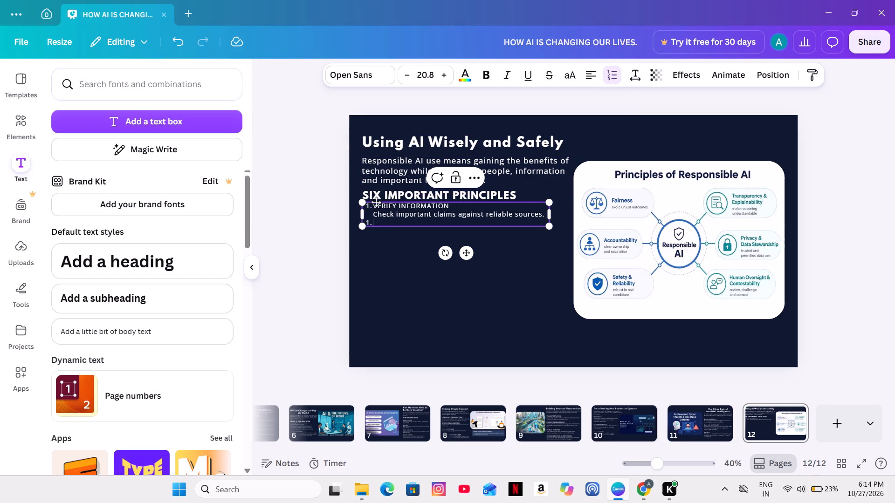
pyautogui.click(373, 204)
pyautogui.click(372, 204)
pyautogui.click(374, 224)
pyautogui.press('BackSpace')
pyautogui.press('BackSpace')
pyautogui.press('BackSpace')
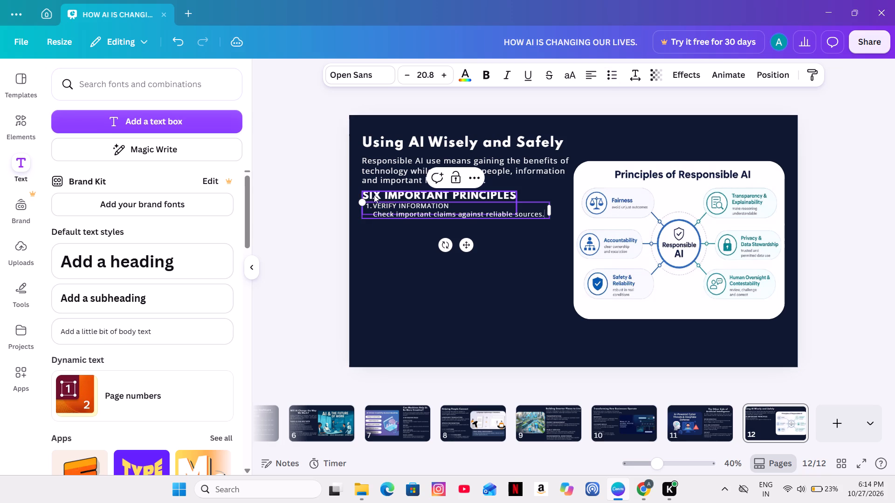
# Start a new line after "reliable sources." in the first principle's text box and format it as a numbered item.
pyautogui.click(371, 206)
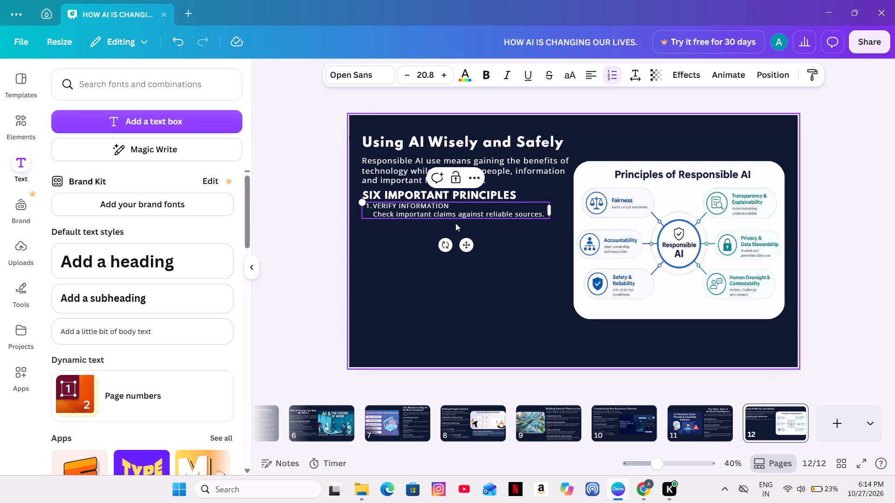
pyautogui.click(547, 216)
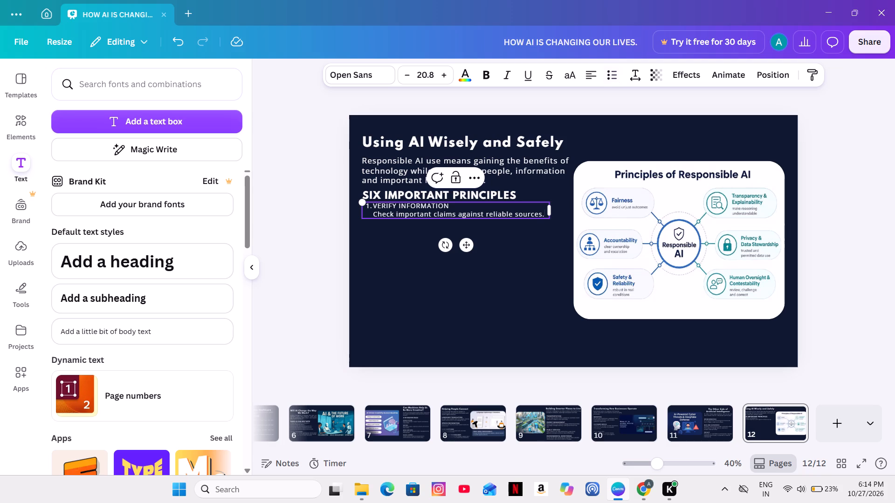
pyautogui.press('Return')
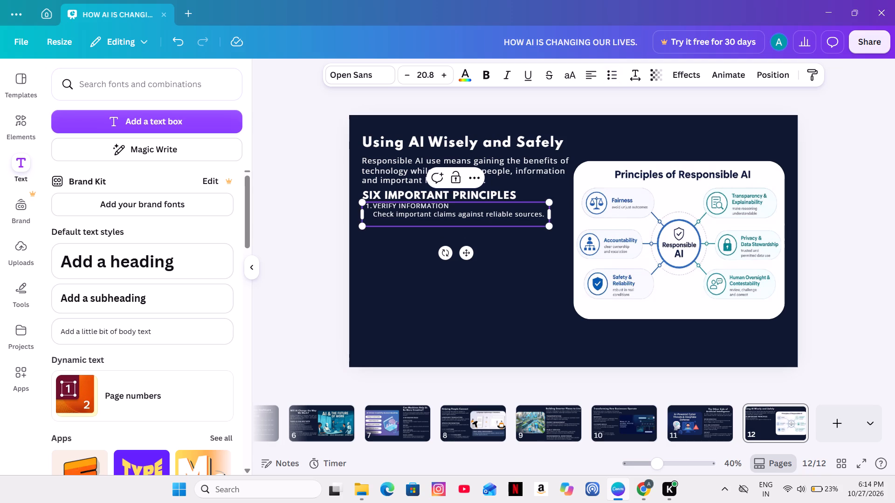
pyautogui.click(617, 78)
pyautogui.click(617, 76)
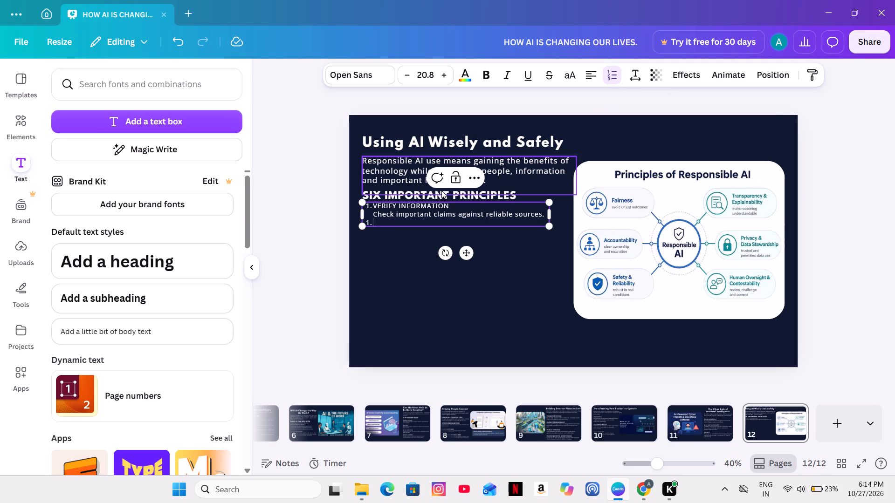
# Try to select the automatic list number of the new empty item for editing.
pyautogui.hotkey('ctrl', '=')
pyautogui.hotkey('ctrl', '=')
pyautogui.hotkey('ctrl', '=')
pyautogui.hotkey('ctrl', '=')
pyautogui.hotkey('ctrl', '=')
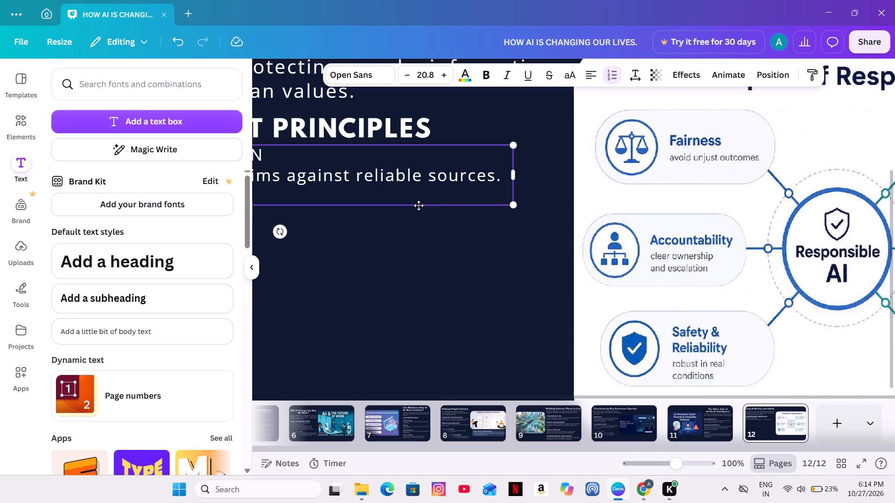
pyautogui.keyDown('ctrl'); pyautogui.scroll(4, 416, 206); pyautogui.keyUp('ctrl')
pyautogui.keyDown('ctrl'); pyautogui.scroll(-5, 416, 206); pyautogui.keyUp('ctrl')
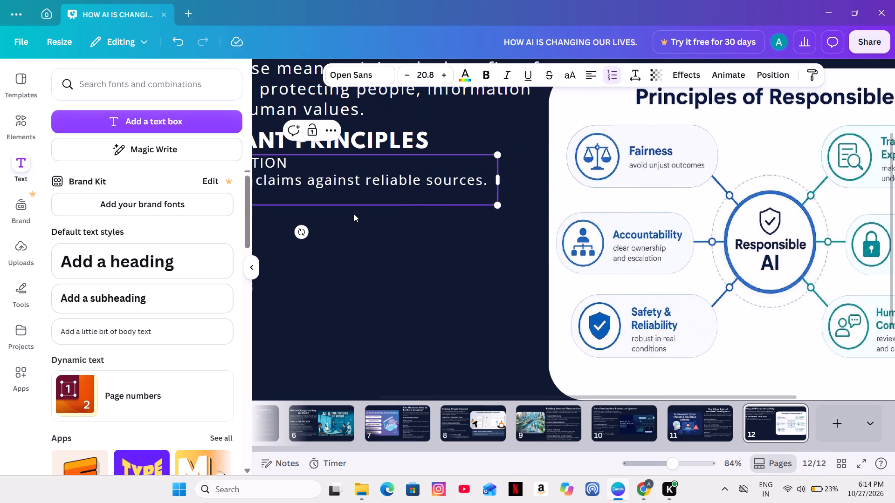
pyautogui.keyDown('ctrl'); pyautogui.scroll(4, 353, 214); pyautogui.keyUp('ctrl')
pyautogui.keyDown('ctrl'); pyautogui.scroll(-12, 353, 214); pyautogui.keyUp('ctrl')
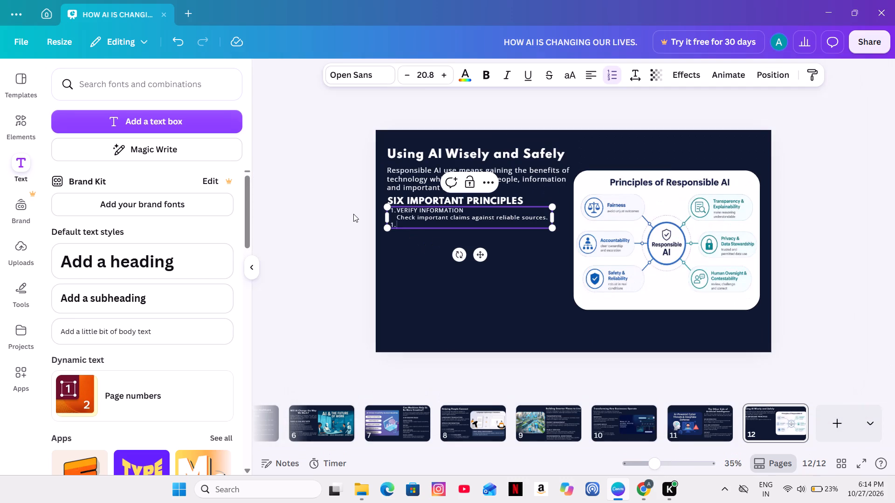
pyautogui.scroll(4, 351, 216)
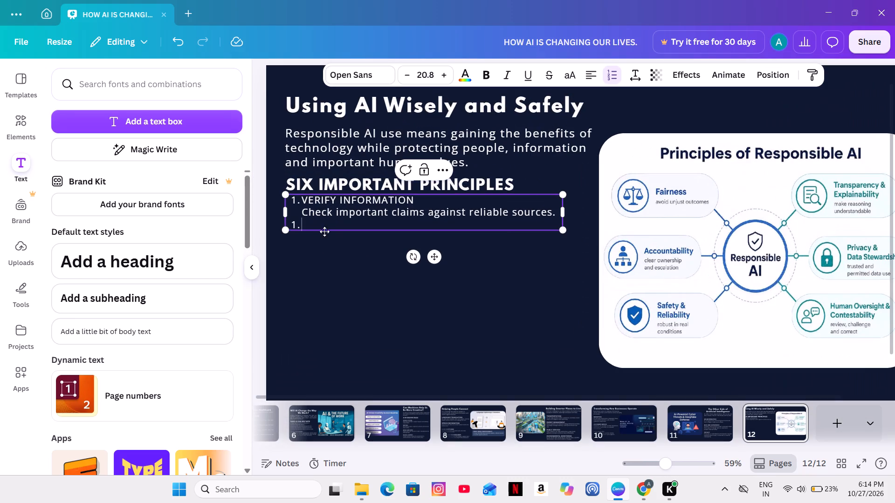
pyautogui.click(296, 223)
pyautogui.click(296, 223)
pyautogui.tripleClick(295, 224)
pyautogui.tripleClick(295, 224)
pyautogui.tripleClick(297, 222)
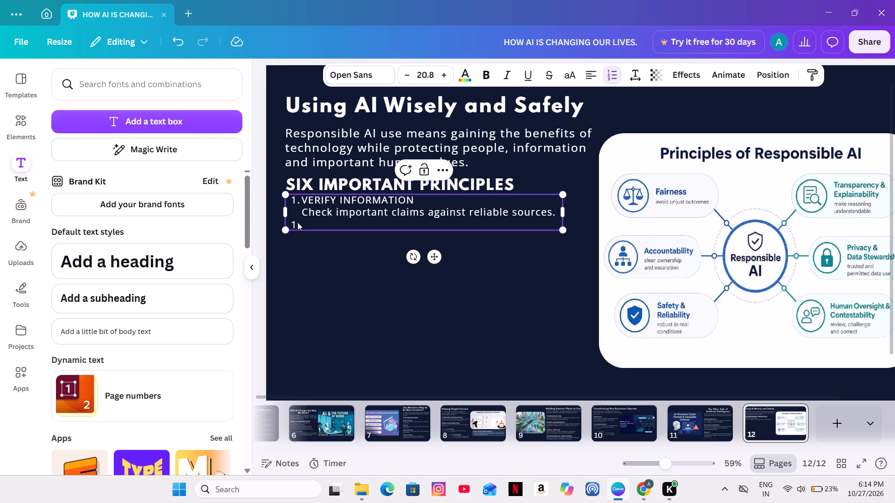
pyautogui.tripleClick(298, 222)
# Remove the automatic numbering from the new line and enter "2." as plain text instead.
pyautogui.click(308, 226)
pyautogui.press('BackSpace')
pyautogui.press('2')
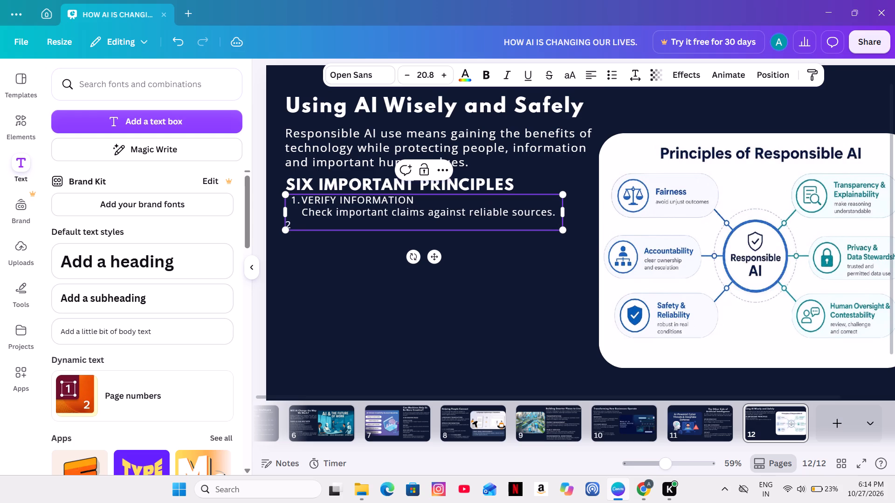
pyautogui.press('.')
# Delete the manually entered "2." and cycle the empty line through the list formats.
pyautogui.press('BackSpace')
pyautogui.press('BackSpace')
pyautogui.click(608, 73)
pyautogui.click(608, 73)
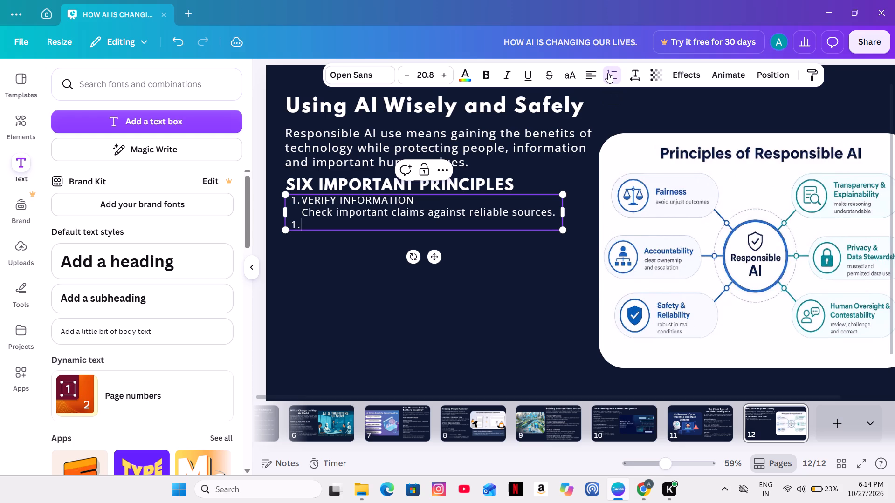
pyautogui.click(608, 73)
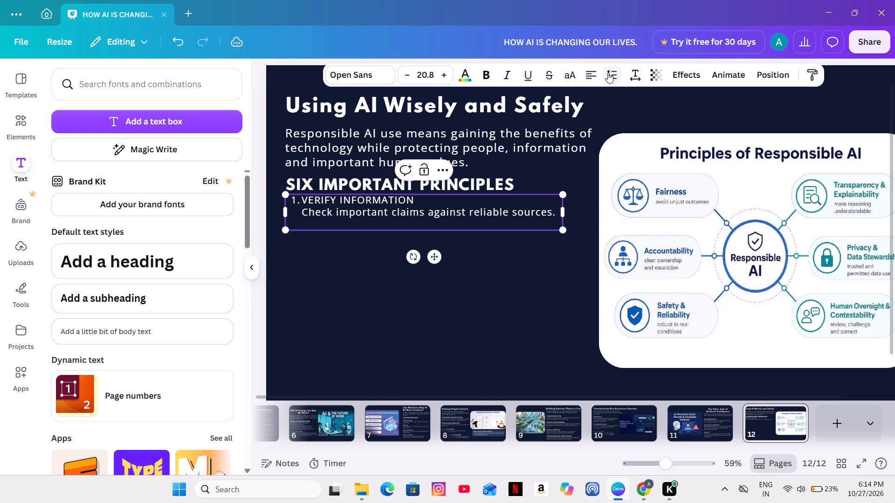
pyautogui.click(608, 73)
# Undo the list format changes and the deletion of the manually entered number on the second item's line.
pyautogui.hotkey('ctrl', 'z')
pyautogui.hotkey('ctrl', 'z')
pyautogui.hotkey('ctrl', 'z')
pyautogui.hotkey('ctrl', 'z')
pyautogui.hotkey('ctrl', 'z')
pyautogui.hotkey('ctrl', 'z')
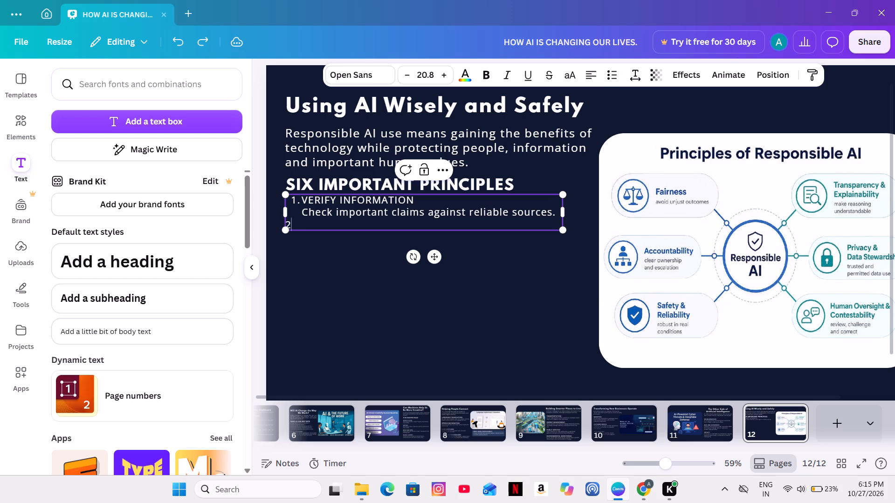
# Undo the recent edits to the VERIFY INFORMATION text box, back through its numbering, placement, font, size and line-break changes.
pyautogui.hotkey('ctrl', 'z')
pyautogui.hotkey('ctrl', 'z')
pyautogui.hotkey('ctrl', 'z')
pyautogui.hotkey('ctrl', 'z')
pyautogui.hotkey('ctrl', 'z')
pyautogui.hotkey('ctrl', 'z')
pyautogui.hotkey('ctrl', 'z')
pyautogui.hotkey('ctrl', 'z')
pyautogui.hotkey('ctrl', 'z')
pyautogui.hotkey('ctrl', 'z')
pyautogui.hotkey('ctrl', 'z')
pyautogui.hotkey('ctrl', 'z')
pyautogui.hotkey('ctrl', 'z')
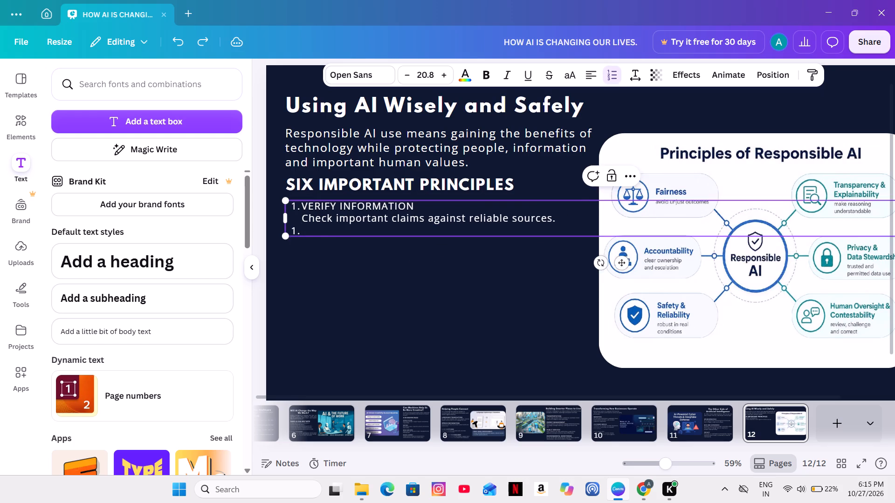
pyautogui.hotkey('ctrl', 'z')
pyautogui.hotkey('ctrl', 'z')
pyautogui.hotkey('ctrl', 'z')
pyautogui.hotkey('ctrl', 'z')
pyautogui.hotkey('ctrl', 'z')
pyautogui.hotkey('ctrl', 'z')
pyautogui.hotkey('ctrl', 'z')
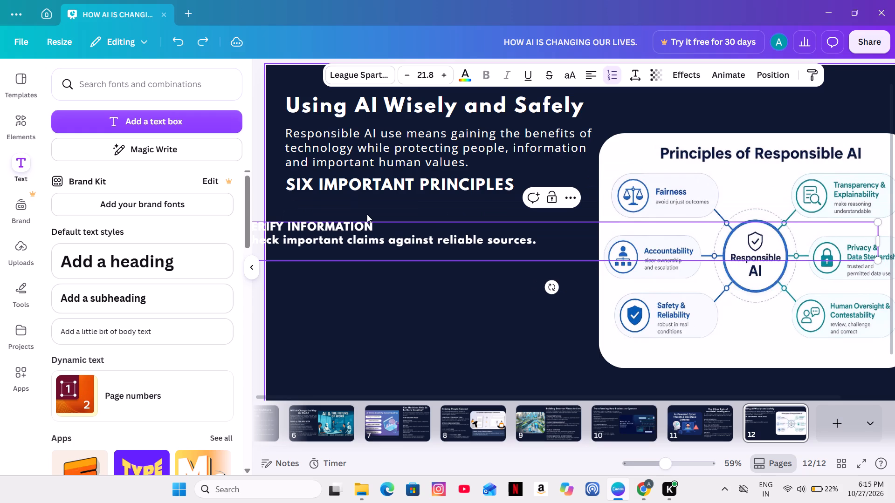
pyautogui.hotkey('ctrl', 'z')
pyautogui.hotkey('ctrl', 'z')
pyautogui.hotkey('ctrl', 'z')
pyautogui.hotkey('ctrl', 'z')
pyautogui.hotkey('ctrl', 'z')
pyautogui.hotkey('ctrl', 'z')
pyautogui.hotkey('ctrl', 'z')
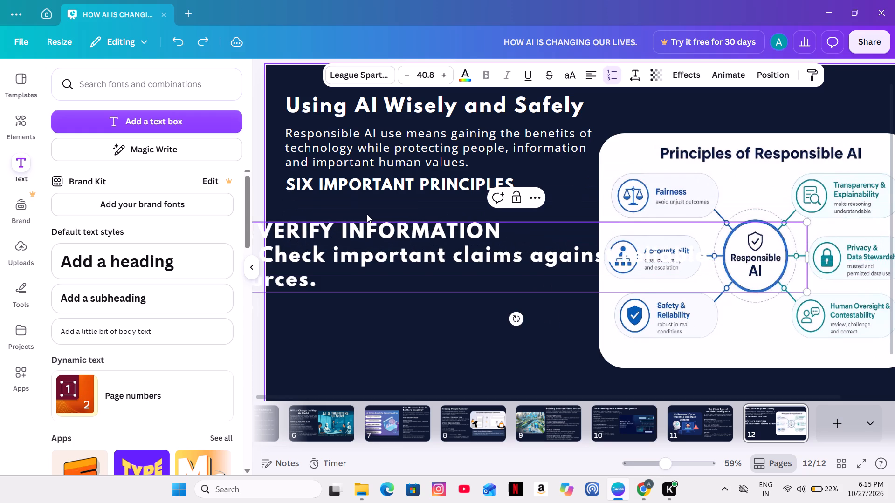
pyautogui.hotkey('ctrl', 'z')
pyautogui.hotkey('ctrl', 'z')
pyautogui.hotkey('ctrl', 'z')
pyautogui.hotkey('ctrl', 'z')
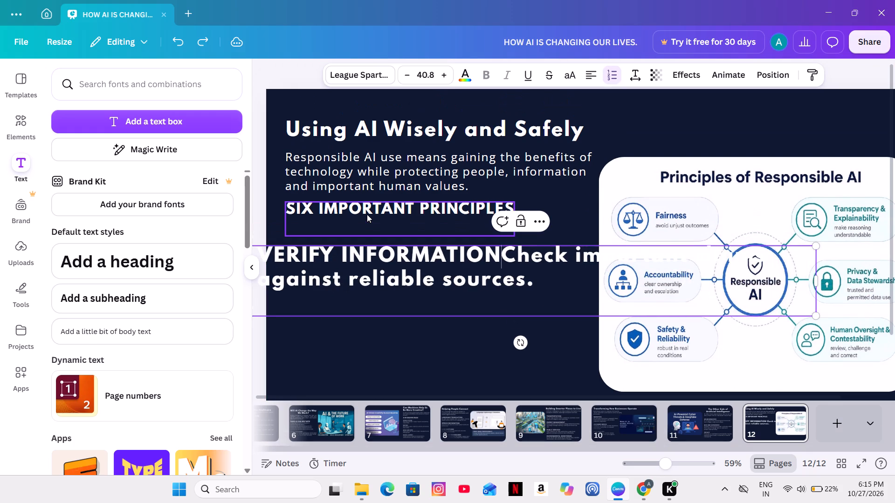
# Delete the VERIFY INFORMATION text box from slide 12.
pyautogui.click(379, 344)
pyautogui.click(396, 273)
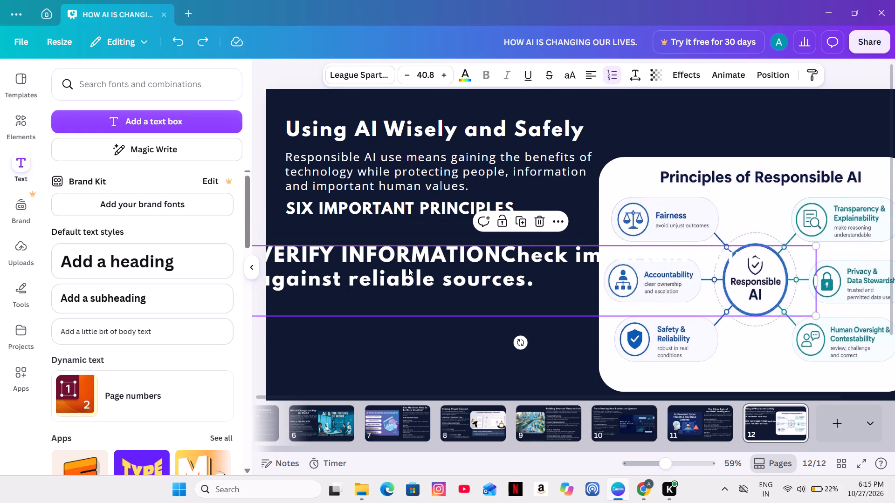
pyautogui.press('BackSpace')
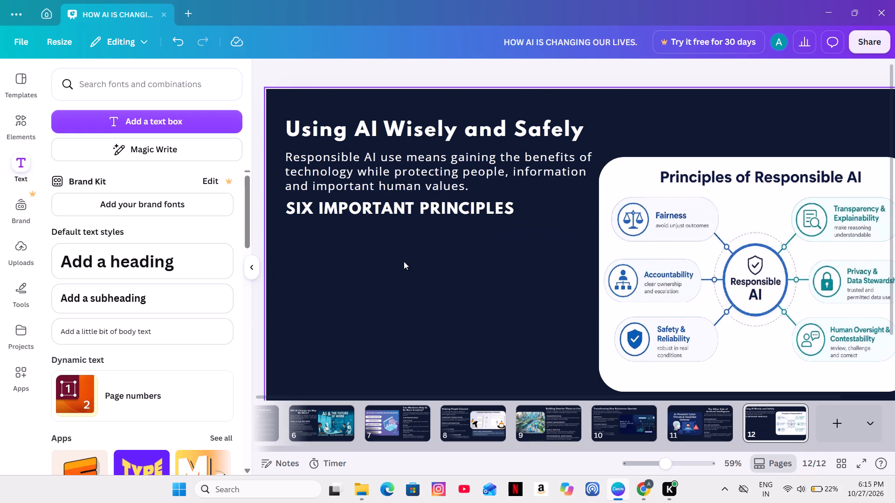
# Reduce the SIX IMPORTANT PRINCIPLES heading to font size 28 and realign its left edge with the paragraph above.
pyautogui.click(426, 222)
pyautogui.doubleClick(407, 75)
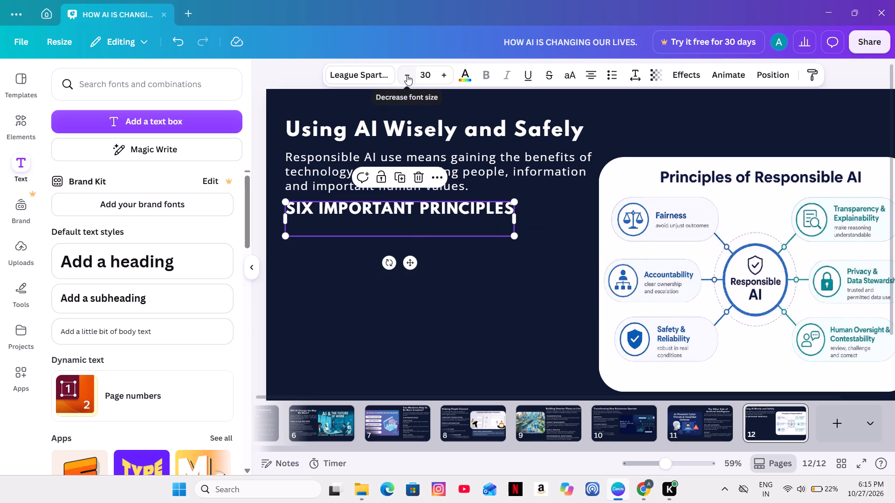
pyautogui.click(470, 268)
pyautogui.moveTo(458, 216); pyautogui.dragTo(450, 216)
pyautogui.click(484, 298)
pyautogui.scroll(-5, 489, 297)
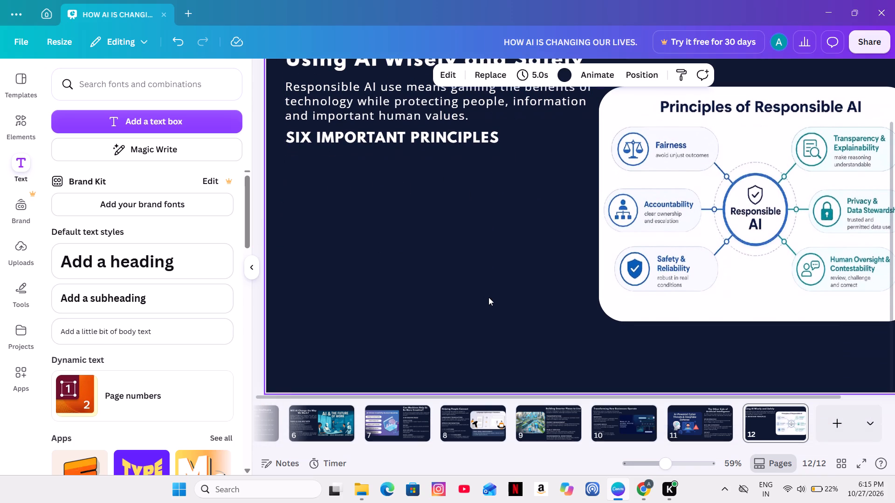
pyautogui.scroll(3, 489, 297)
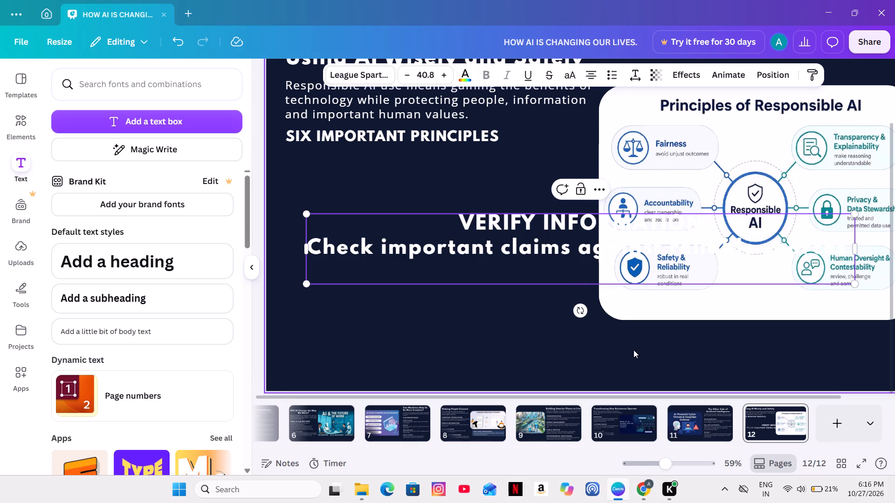
pyautogui.hotkey('ctrl', 's')
# Format all of the VERIFY INFORMATION text in Open Sans, left-aligned, at font size 20.8.
pyautogui.hotkey('ctrl', 'a')
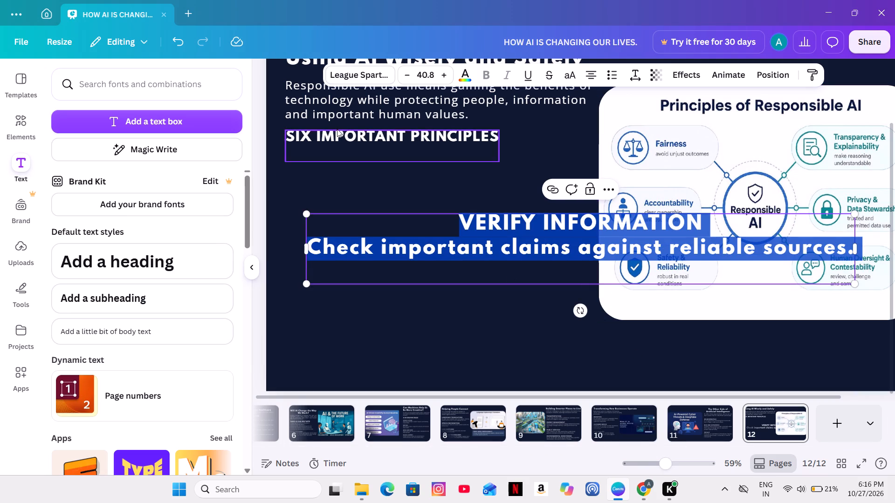
pyautogui.click(351, 74)
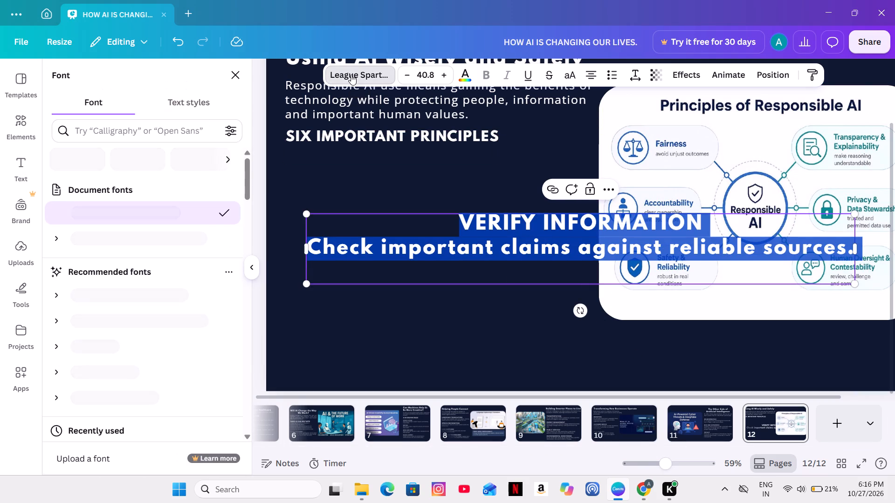
pyautogui.click(125, 238)
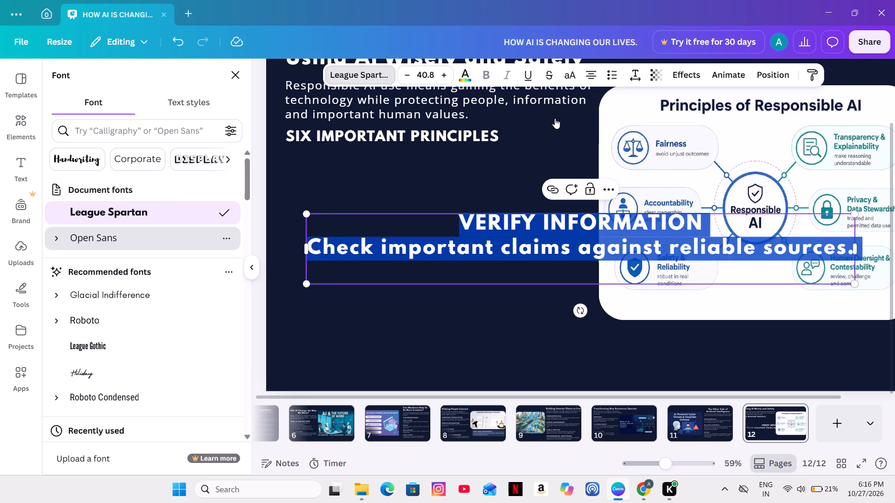
pyautogui.click(589, 79)
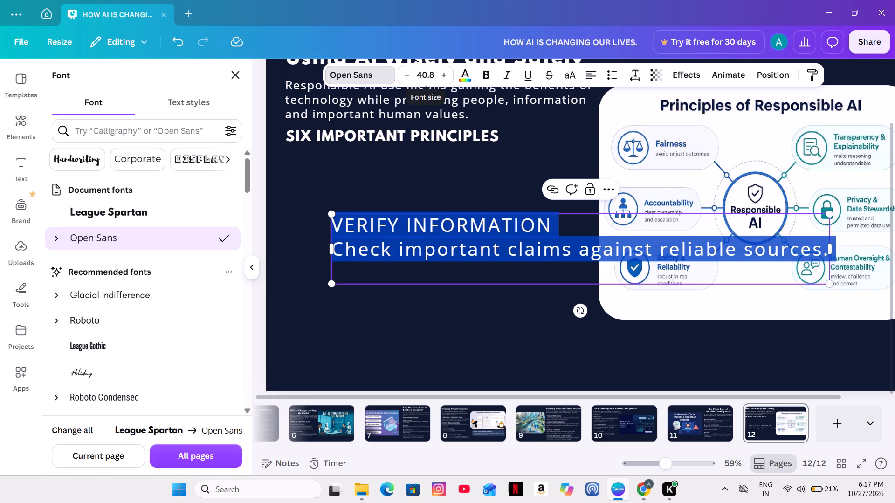
pyautogui.click(407, 73)
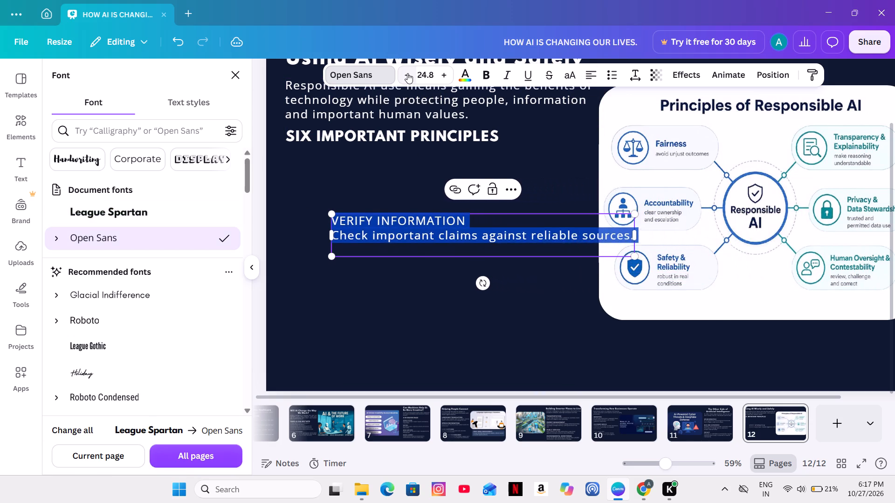
pyautogui.click(411, 73)
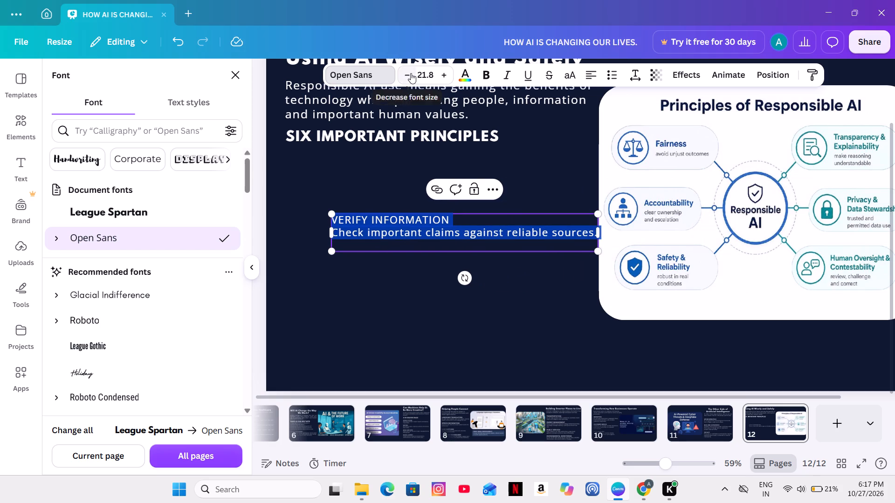
pyautogui.click(432, 311)
pyautogui.click(390, 302)
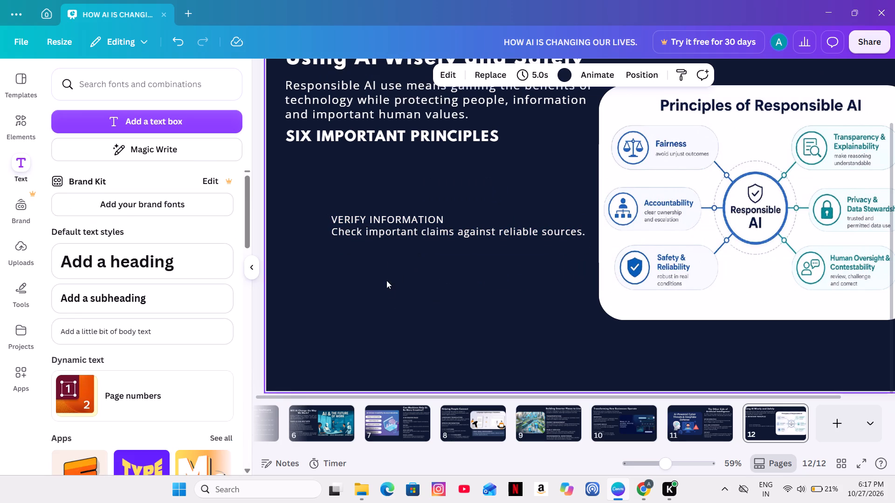
# Move the VERIFY INFORMATION text box directly below the SIX IMPORTANT PRINCIPLES heading, aligned with its left edge.
pyautogui.moveTo(392, 231); pyautogui.dragTo(343, 171)
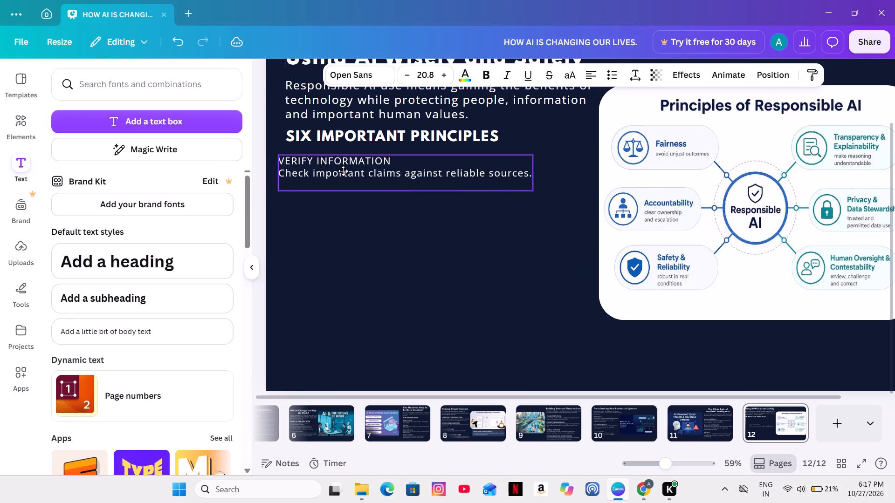
pyautogui.moveTo(343, 171); pyautogui.dragTo(344, 168)
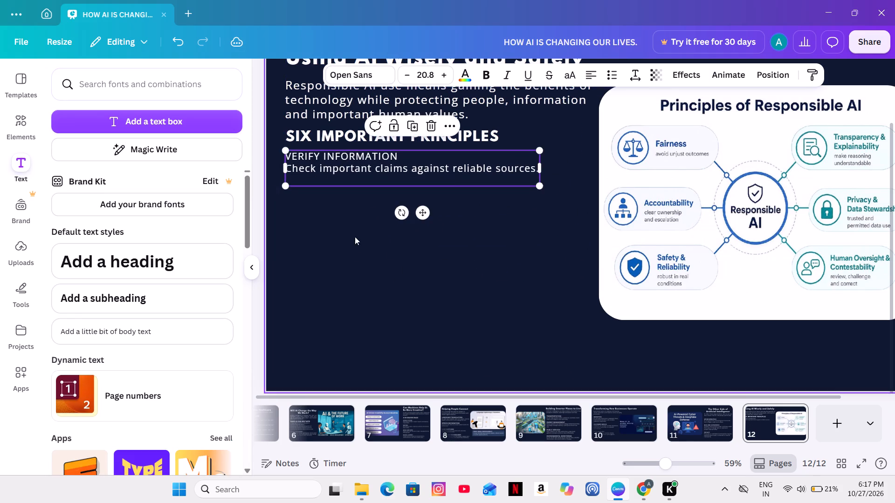
pyautogui.click(355, 251)
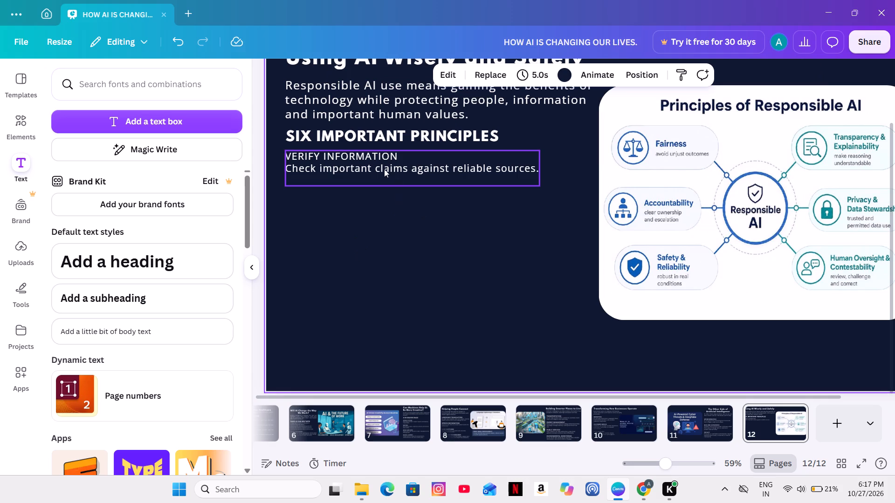
# Turn the VERIFY INFORMATION line into a bullet point, leaving its description line unbulleted.
pyautogui.click(344, 156)
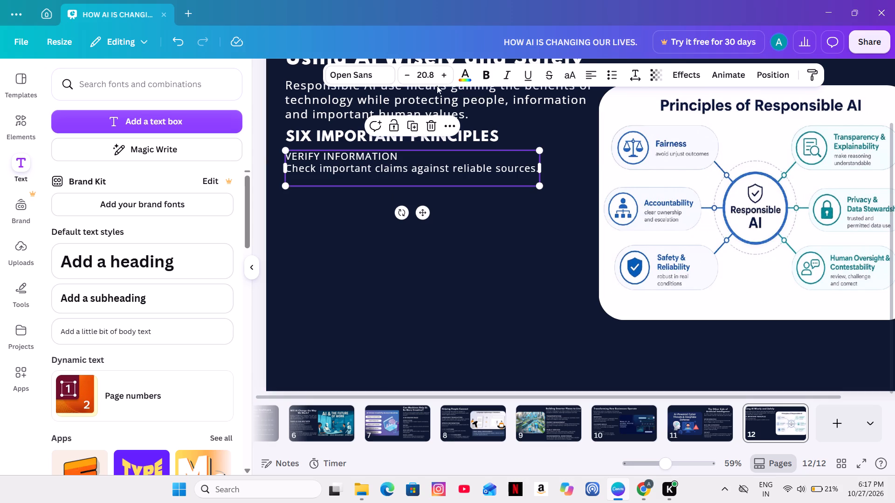
pyautogui.doubleClick(288, 156)
pyautogui.doubleClick(289, 155)
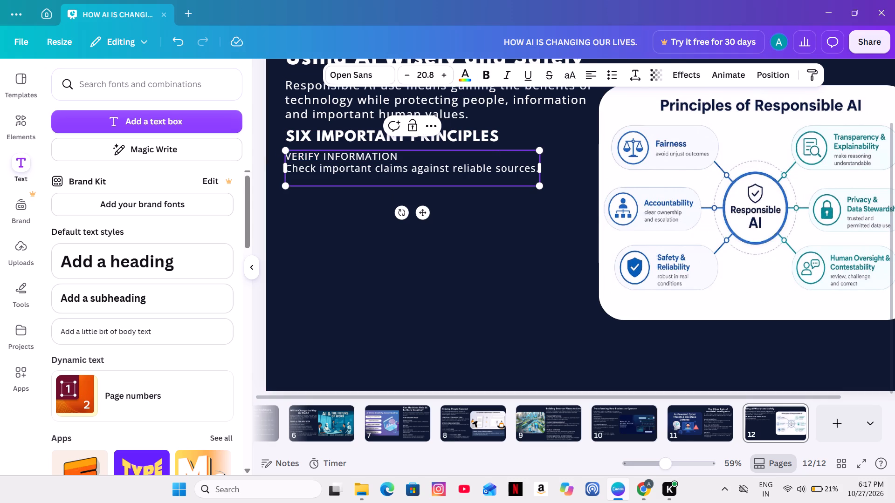
pyautogui.click(284, 157)
pyautogui.hotkey('ctrl', '=')
pyautogui.hotkey('ctrl', '=')
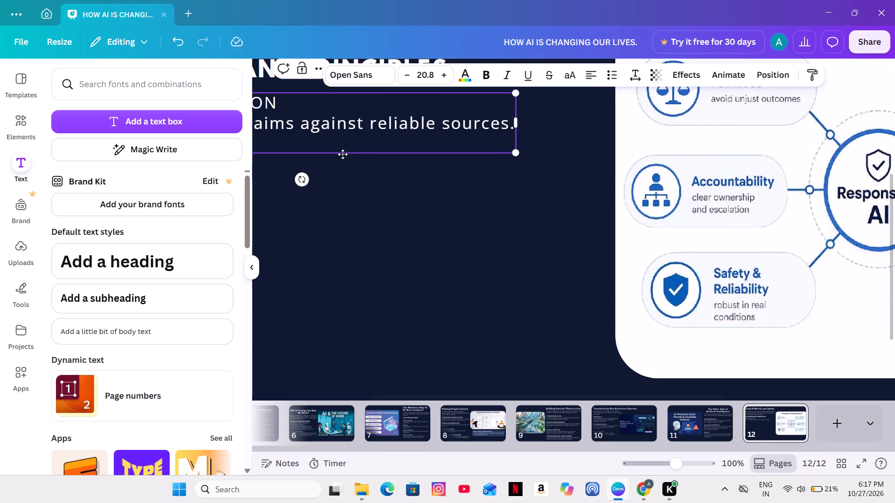
pyautogui.keyDown('ctrl'); pyautogui.scroll(5, 343, 154); pyautogui.keyUp('ctrl')
pyautogui.keyDown('ctrl'); pyautogui.scroll(-9, 343, 154); pyautogui.keyUp('ctrl')
pyautogui.scroll(-1, 339, 156)
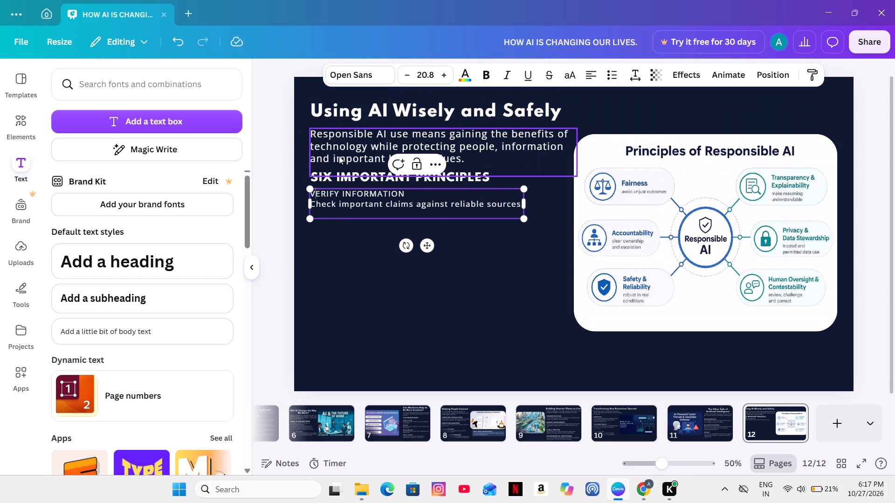
pyautogui.keyDown('ctrl'); pyautogui.scroll(1, 318, 197); pyautogui.keyUp('ctrl')
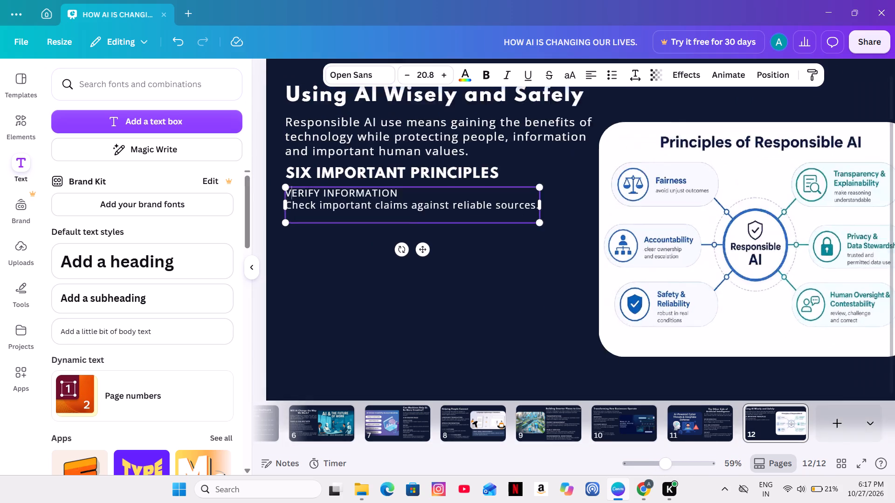
pyautogui.keyDown('ctrl'); pyautogui.scroll(3, 318, 197); pyautogui.keyUp('ctrl')
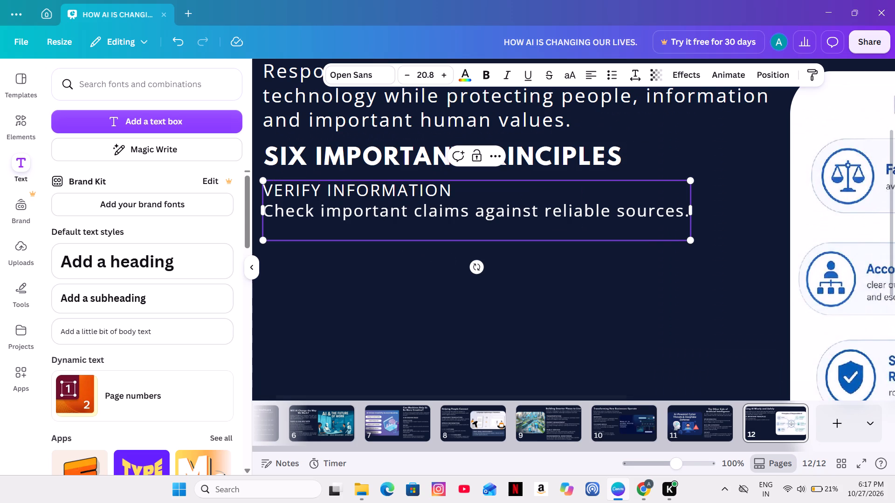
pyautogui.click(264, 192)
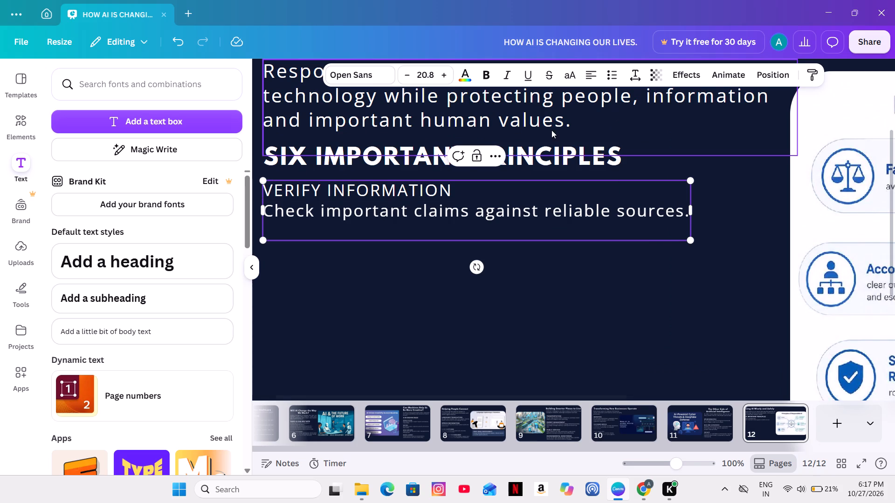
pyautogui.click(611, 78)
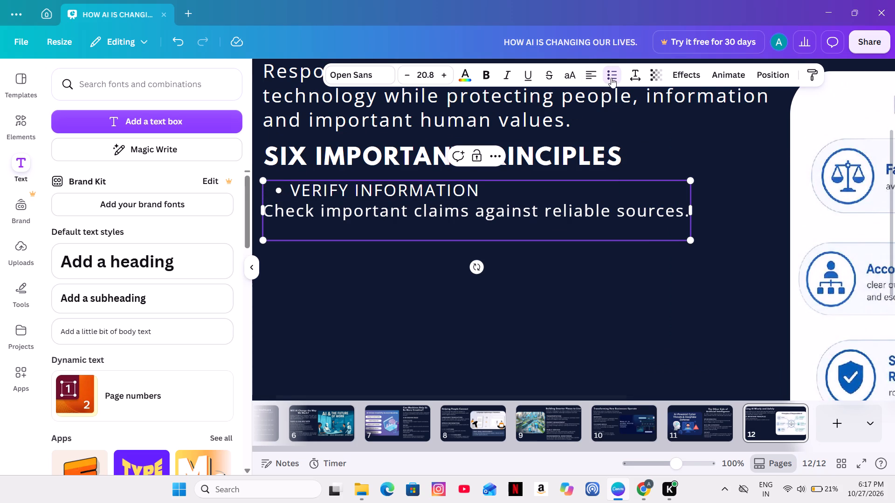
# Indent the description line with spaces so it starts directly under the words VERIFY INFORMATION.
pyautogui.click(266, 209)
pyautogui.press('space')
pyautogui.press('space')
pyautogui.press('space')
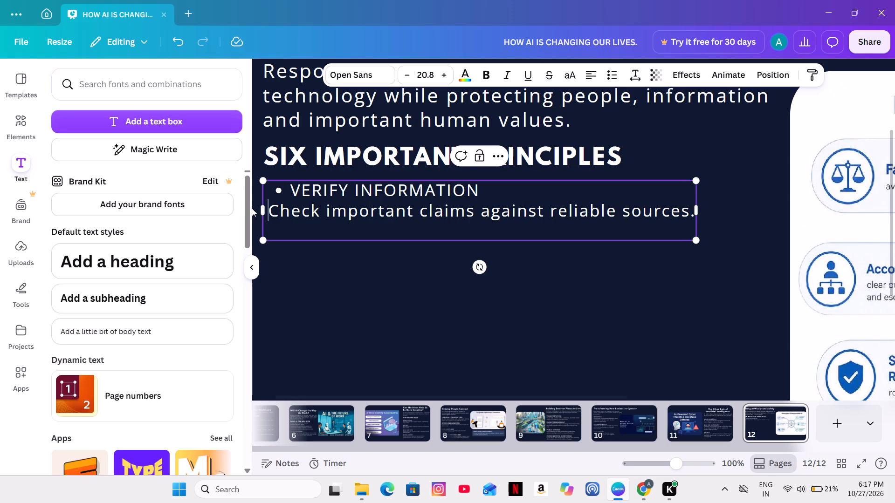
pyautogui.press('space')
pyautogui.press('space')
pyautogui.press('space')
pyautogui.press('space')
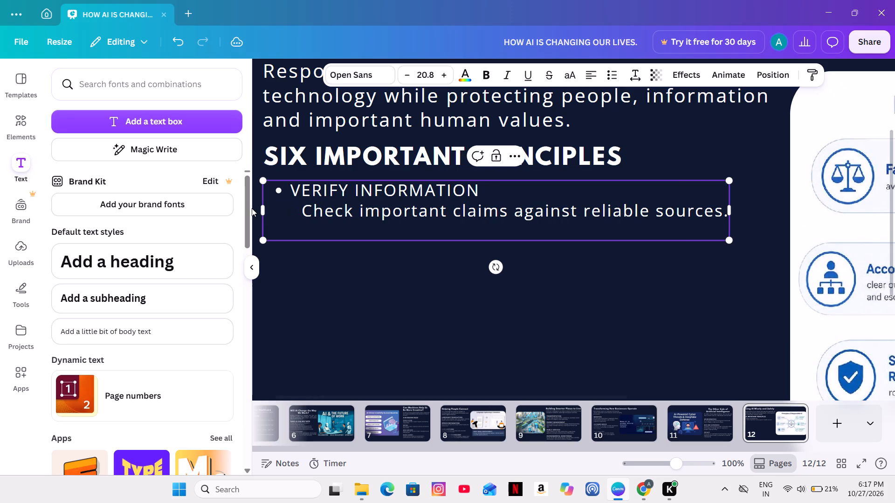
pyautogui.press('BackSpace')
pyautogui.press('BackSpace')
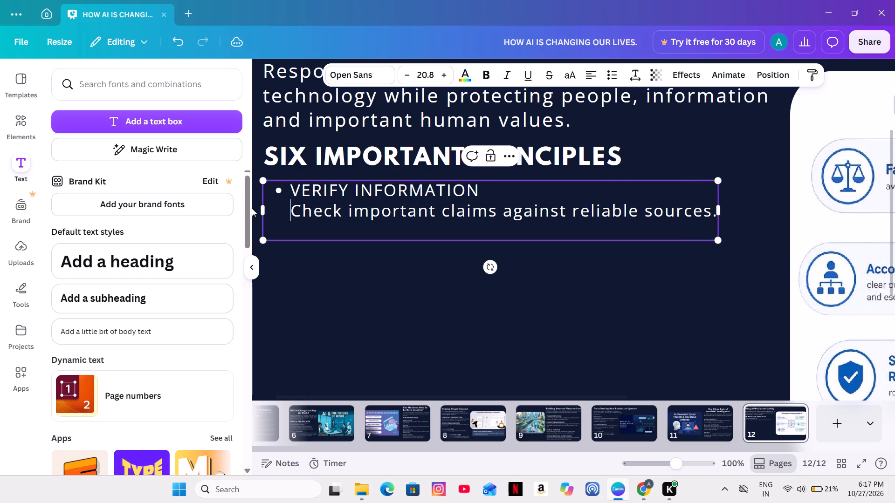
# Add an empty bulleted line after "Check important claims against reliable sources.".
pyautogui.click(716, 213)
pyautogui.hotkey('shift', 'Return')
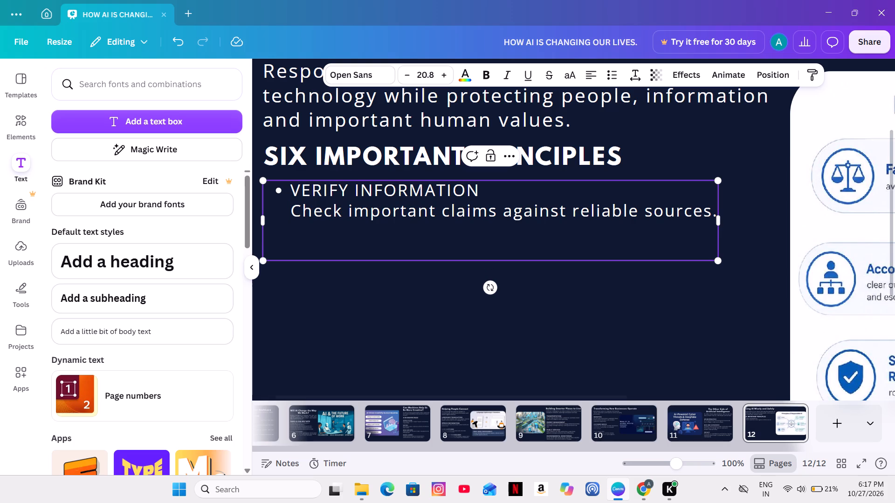
pyautogui.click(615, 75)
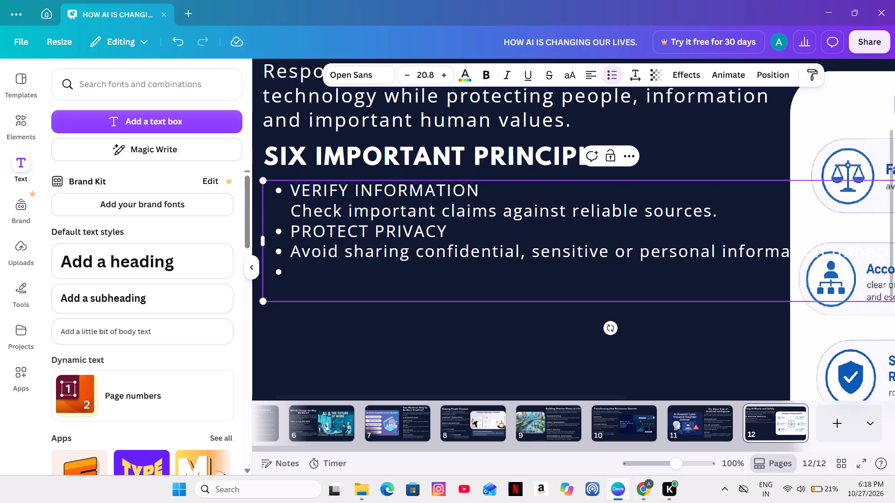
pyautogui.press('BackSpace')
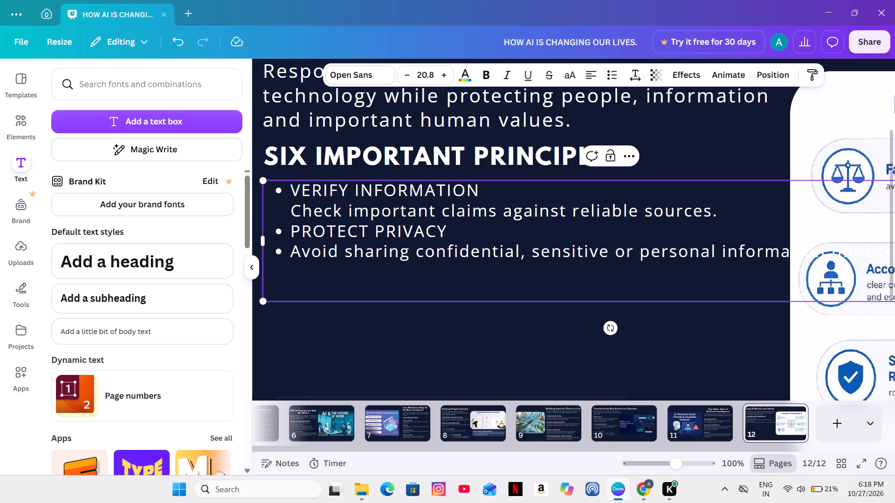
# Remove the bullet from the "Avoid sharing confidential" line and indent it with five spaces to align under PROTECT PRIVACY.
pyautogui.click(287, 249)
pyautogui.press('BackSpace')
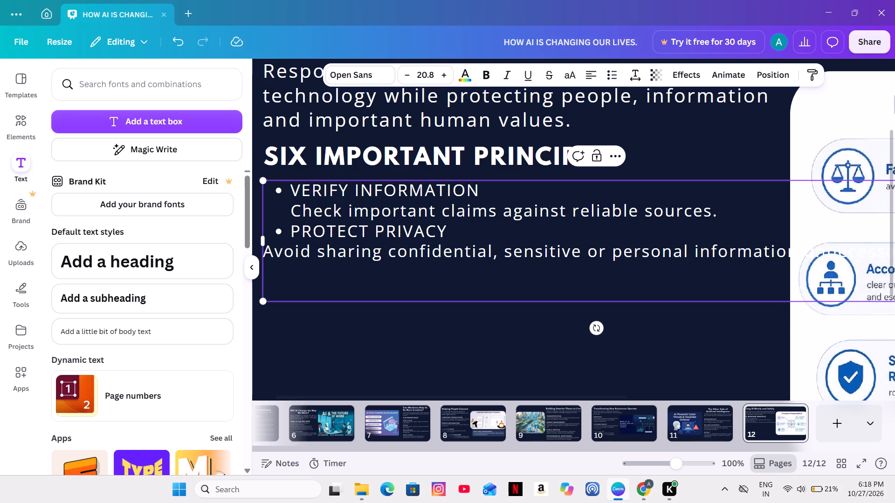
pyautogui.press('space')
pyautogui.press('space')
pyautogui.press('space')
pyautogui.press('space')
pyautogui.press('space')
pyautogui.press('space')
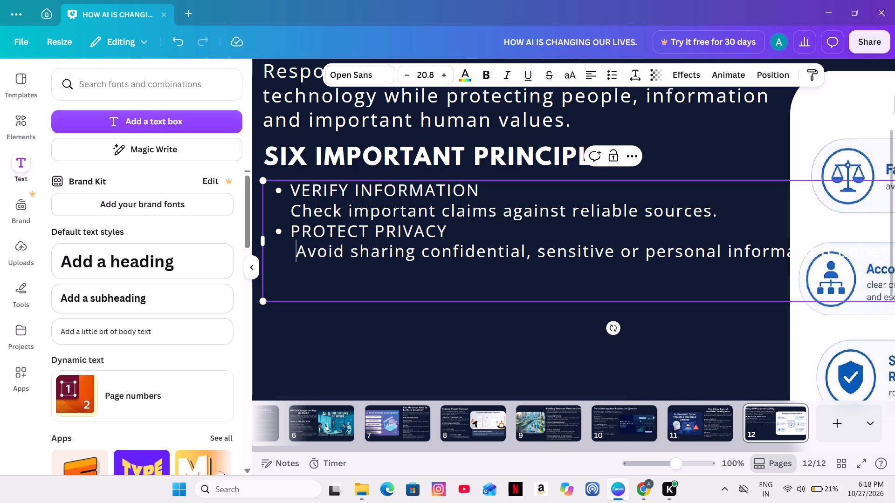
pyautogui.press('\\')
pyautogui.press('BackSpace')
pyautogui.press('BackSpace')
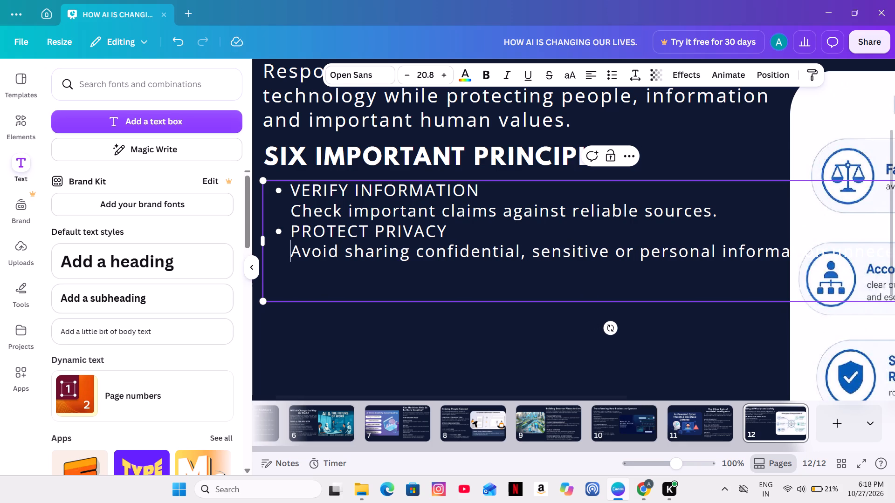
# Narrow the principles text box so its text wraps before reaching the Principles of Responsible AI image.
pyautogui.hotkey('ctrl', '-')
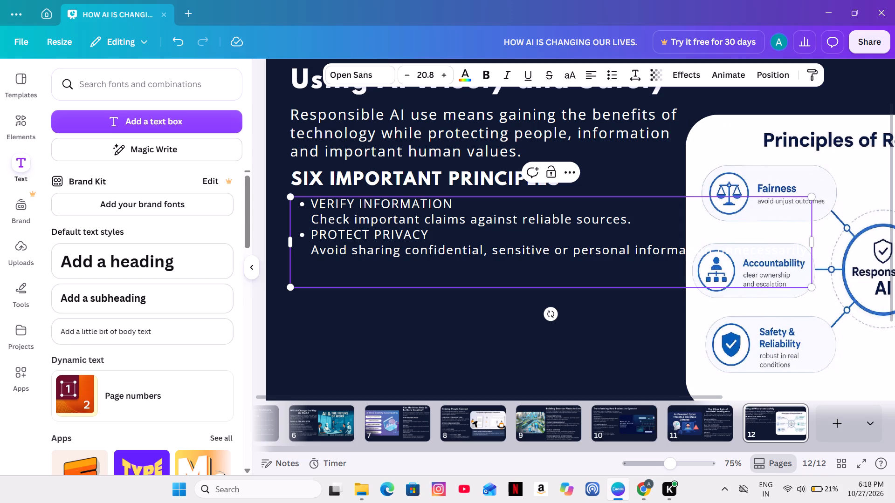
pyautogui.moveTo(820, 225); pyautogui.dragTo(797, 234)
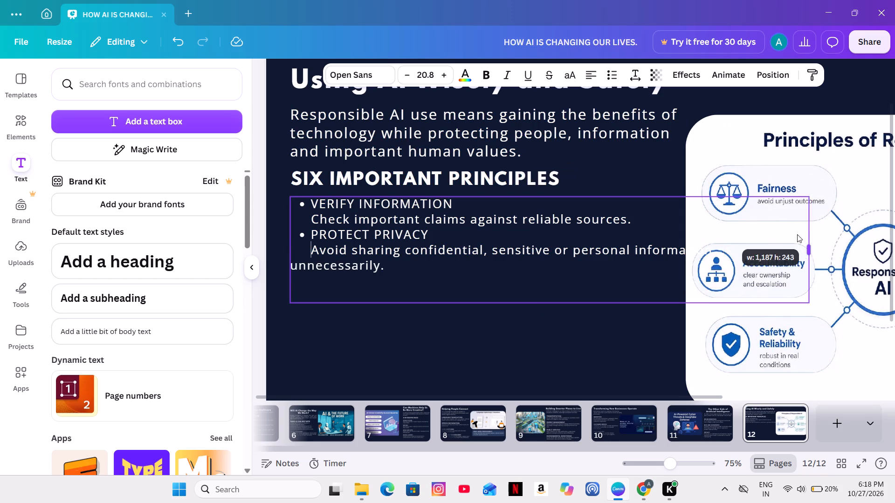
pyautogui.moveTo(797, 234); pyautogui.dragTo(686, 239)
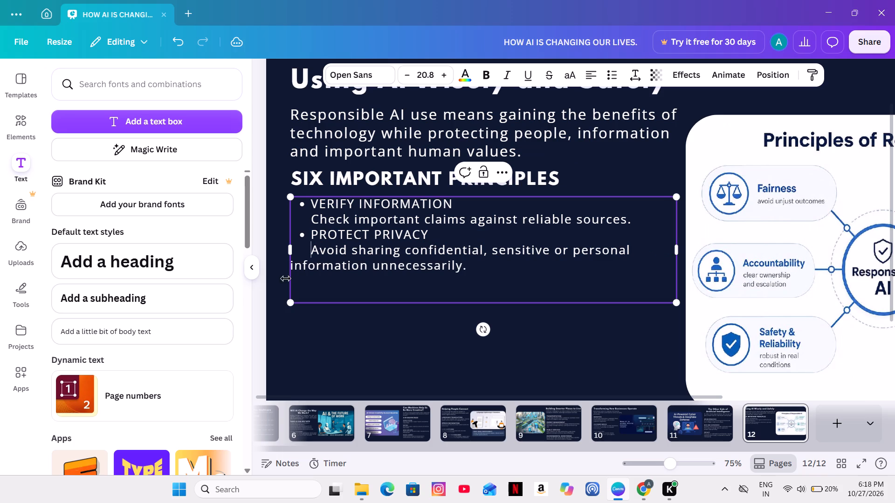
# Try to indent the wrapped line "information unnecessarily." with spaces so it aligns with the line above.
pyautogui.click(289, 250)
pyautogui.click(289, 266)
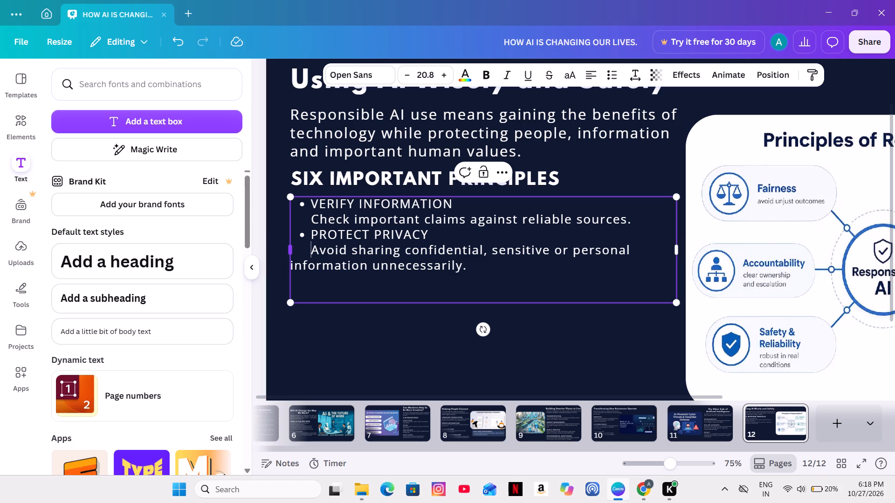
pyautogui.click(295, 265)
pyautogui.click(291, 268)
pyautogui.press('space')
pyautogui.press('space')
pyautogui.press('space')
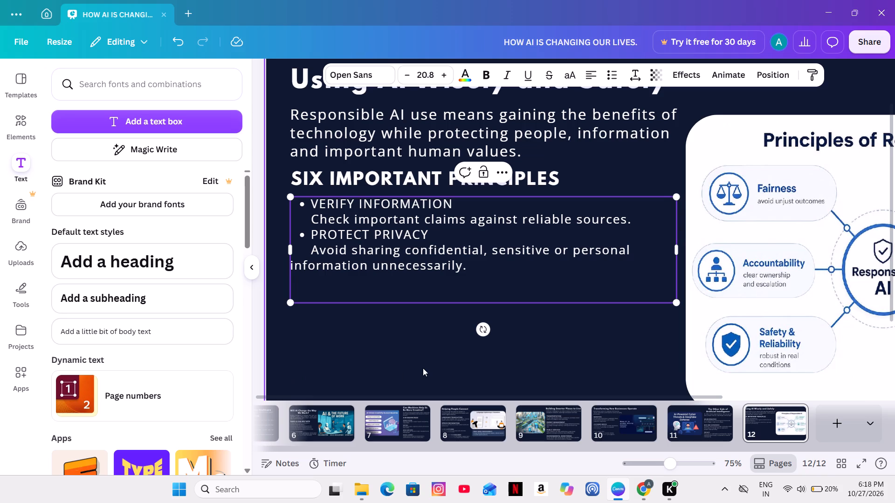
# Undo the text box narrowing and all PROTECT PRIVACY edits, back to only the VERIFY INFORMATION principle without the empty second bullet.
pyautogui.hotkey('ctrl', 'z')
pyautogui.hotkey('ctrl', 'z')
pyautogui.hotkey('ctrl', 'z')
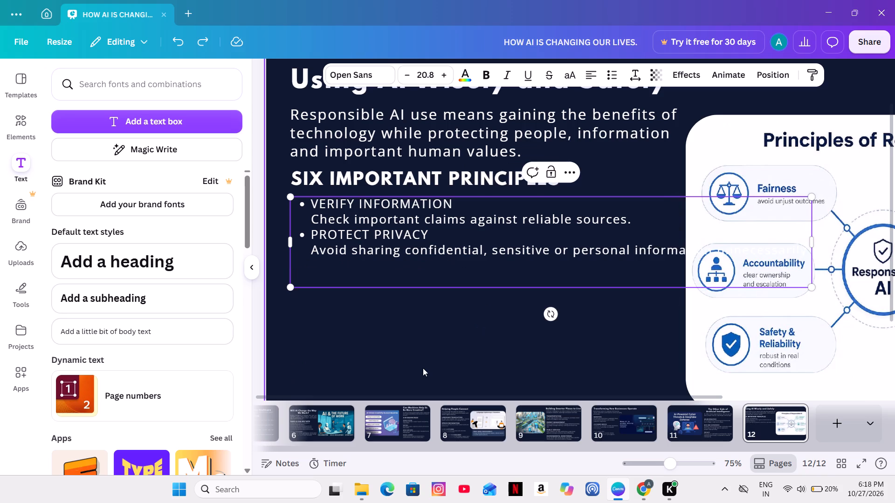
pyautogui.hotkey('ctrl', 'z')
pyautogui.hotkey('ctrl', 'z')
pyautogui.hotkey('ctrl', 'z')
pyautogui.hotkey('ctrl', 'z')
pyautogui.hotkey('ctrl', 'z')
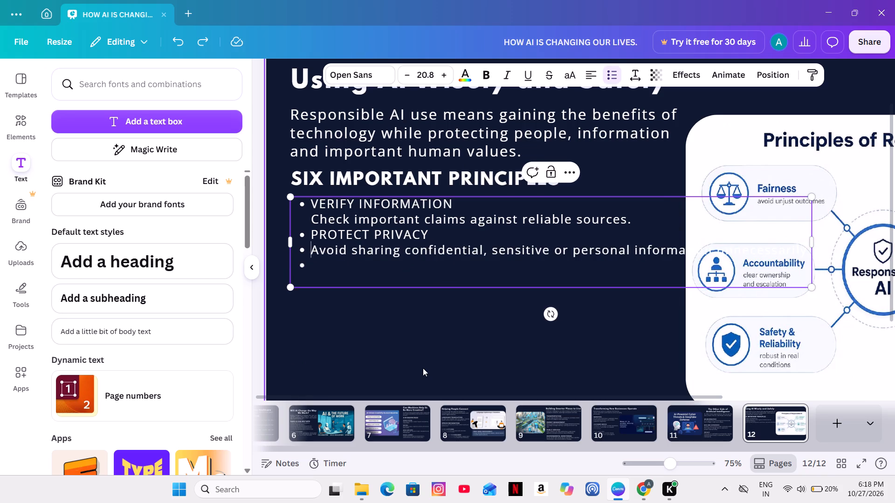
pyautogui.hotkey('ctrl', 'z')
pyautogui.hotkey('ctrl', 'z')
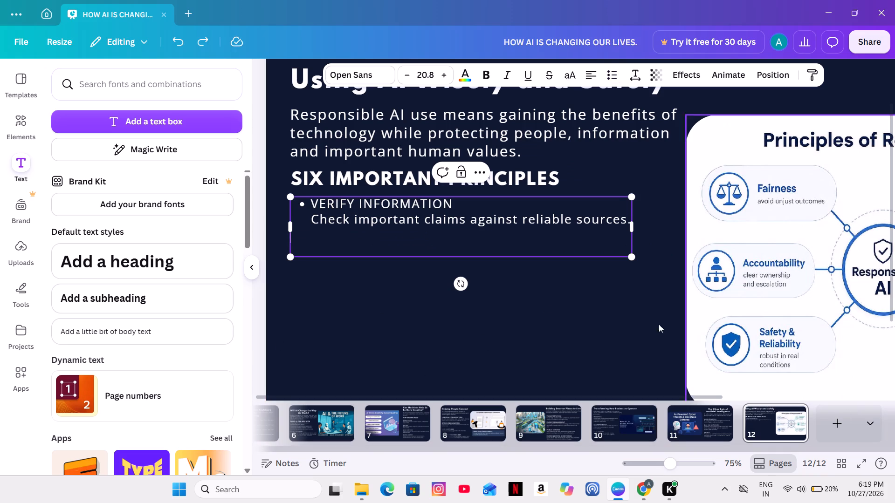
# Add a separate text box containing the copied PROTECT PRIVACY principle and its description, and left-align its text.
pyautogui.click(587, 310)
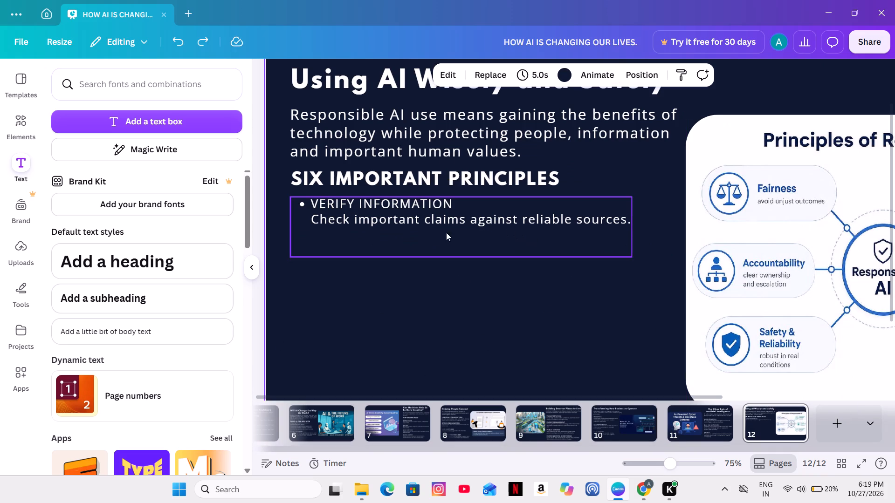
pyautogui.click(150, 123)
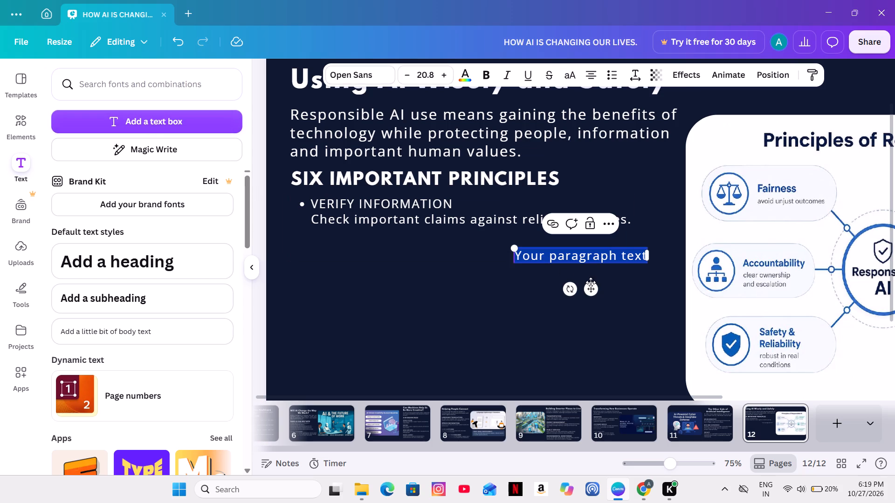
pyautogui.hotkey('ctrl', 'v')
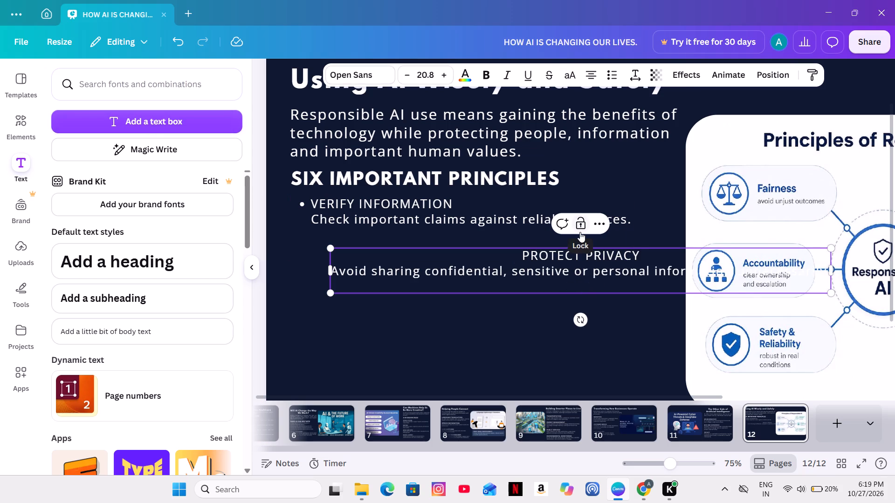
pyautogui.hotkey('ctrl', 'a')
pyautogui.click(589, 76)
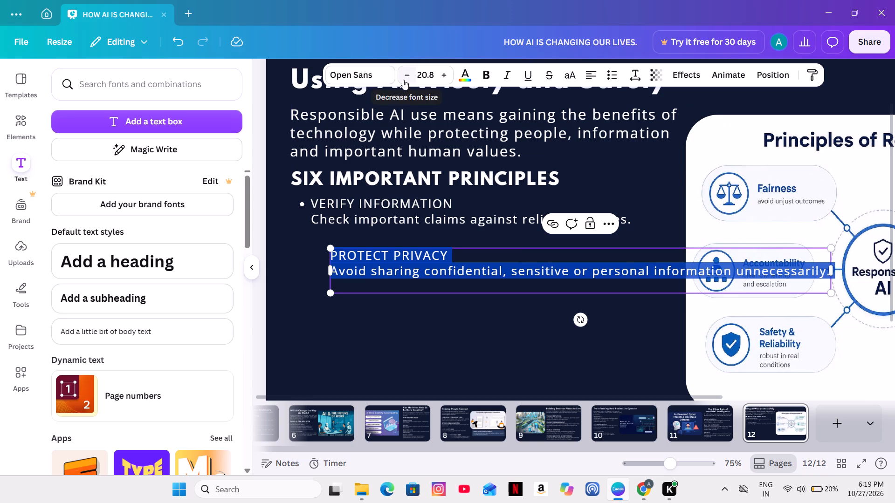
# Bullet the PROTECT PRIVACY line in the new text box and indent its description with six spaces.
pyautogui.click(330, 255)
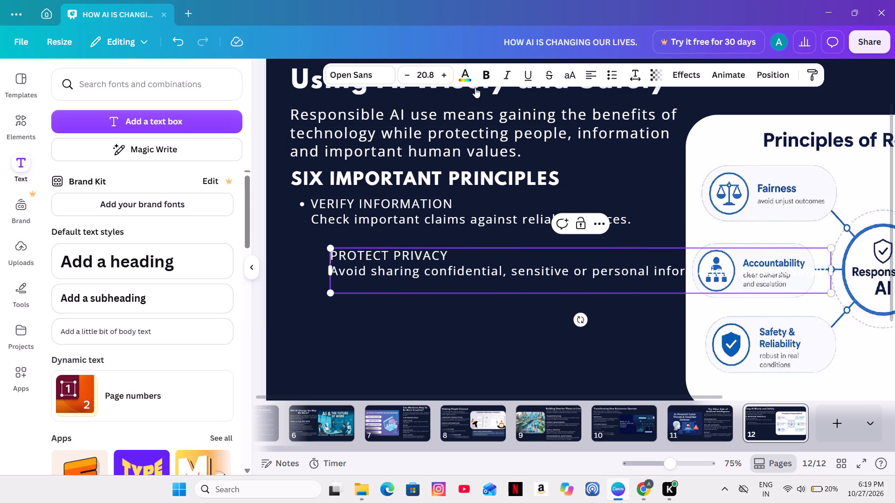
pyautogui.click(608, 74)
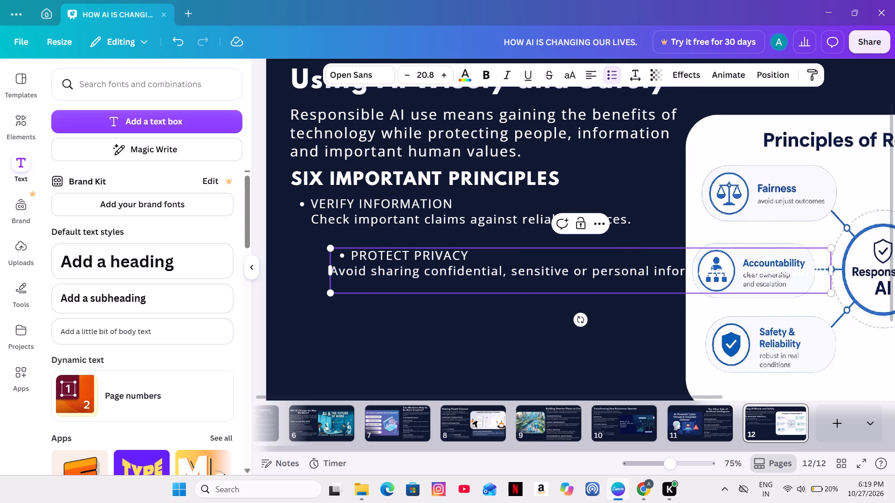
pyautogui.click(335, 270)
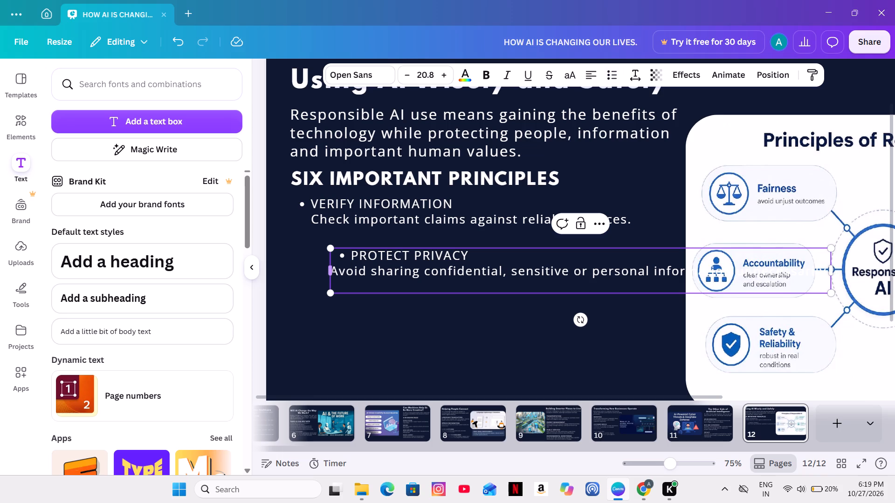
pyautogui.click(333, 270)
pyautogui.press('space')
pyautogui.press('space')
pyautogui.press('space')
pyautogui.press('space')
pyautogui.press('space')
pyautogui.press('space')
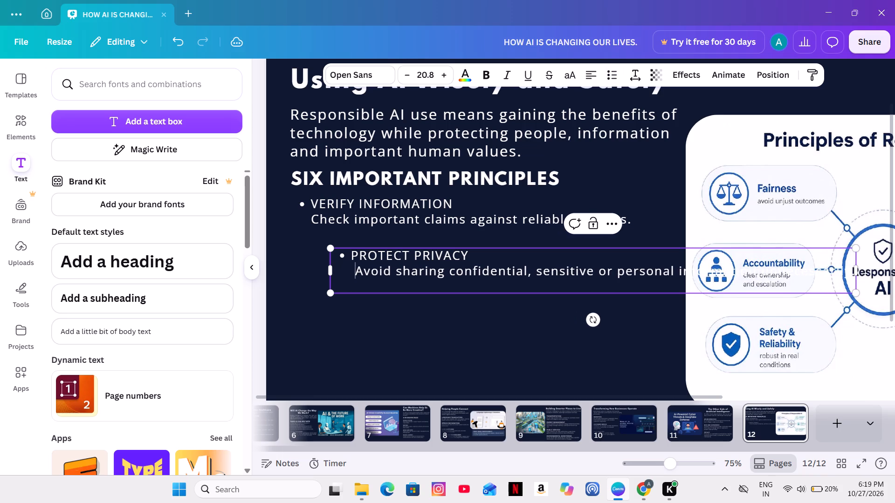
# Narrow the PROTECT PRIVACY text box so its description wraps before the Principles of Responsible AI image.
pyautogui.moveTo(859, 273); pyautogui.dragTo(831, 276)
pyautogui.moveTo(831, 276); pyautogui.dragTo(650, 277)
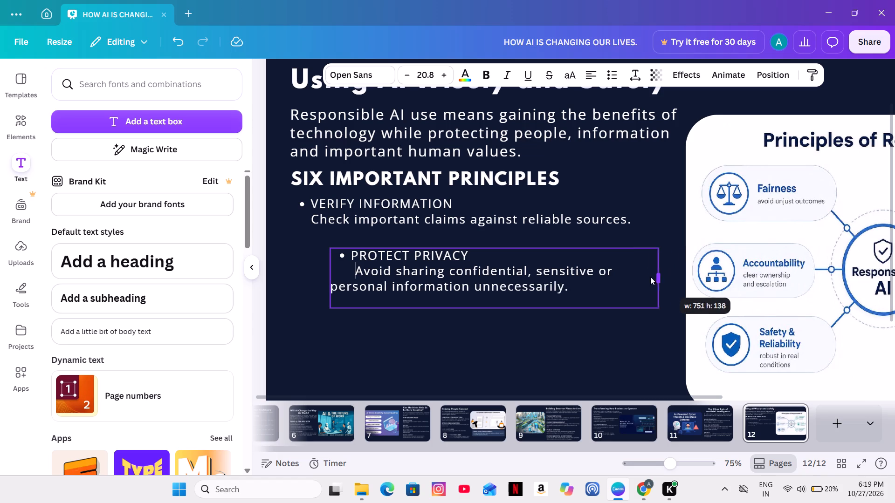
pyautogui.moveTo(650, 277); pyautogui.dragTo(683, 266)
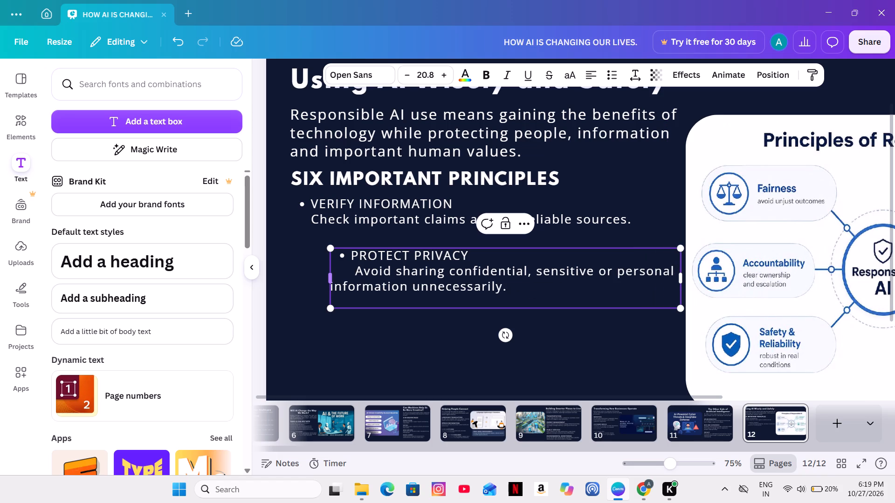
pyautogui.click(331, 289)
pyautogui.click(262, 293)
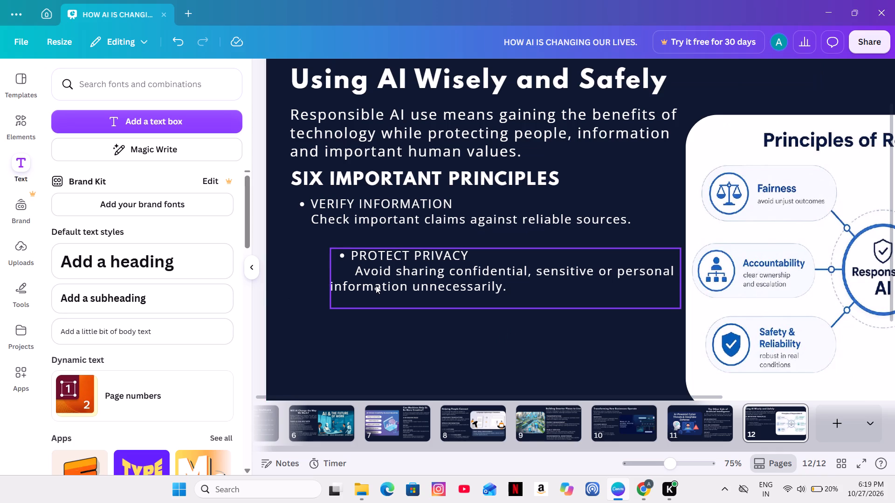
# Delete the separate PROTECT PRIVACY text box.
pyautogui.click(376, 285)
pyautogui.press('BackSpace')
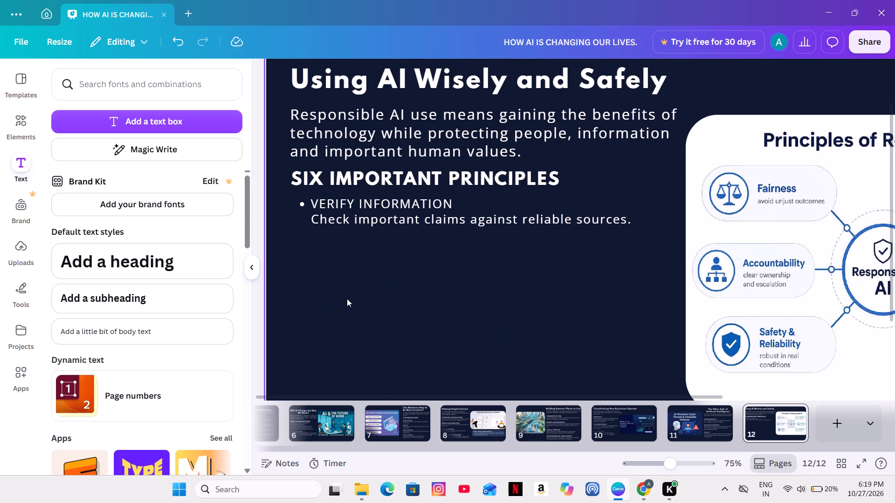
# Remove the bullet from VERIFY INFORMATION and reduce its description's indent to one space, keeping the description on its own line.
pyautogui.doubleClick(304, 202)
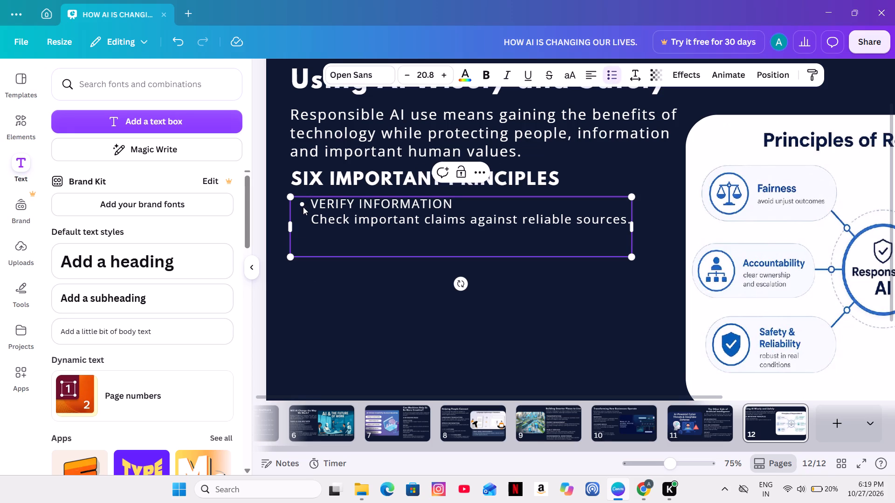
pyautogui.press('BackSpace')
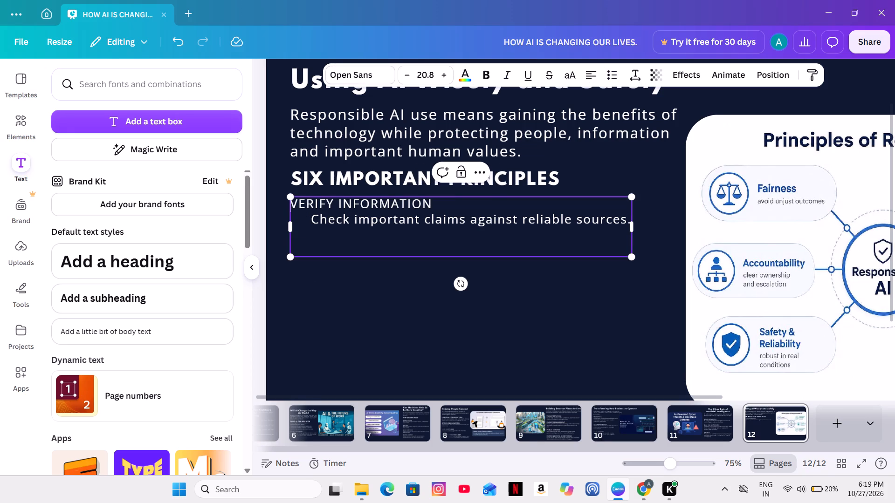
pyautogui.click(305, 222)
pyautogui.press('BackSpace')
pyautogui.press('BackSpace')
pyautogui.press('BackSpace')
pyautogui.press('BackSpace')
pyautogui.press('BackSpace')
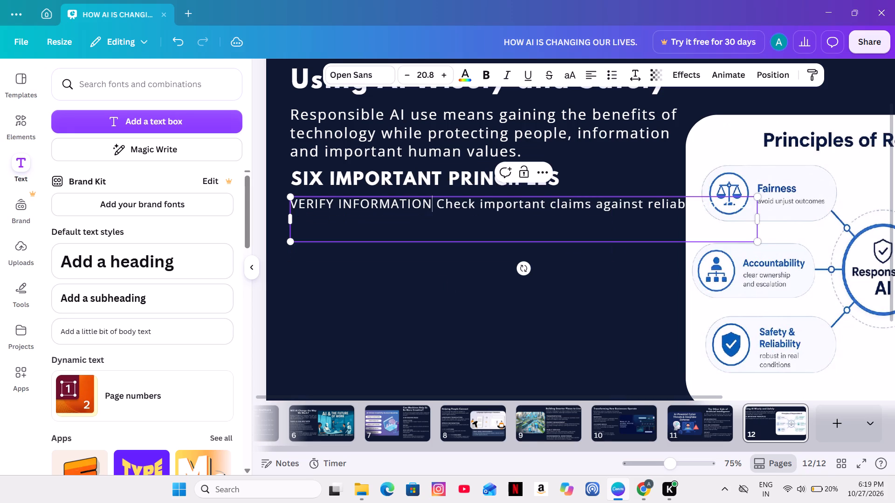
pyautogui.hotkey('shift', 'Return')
# Delete the VERIFY INFORMATION text box under the SIX IMPORTANT PRINCIPLES heading on slide 12.
pyautogui.click(259, 318)
pyautogui.click(512, 214)
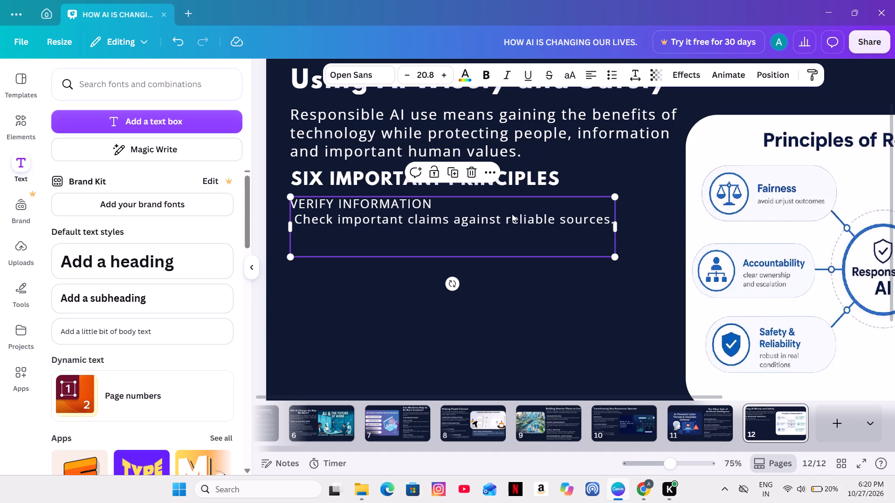
pyautogui.press('BackSpace')
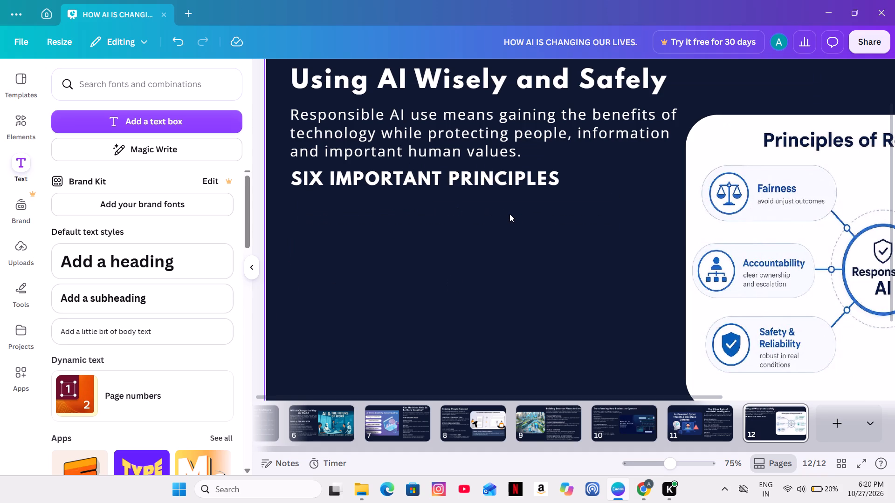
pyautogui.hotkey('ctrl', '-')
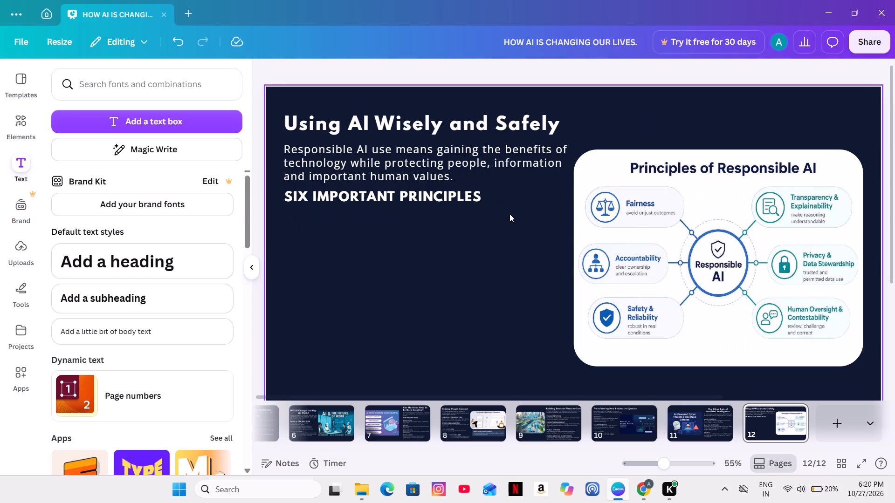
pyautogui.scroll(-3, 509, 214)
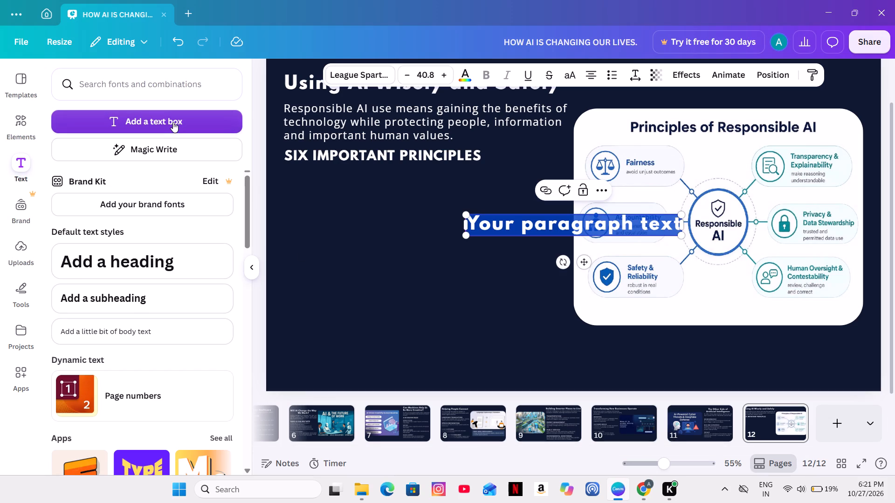
pyautogui.hotkey('ctrl', 'v')
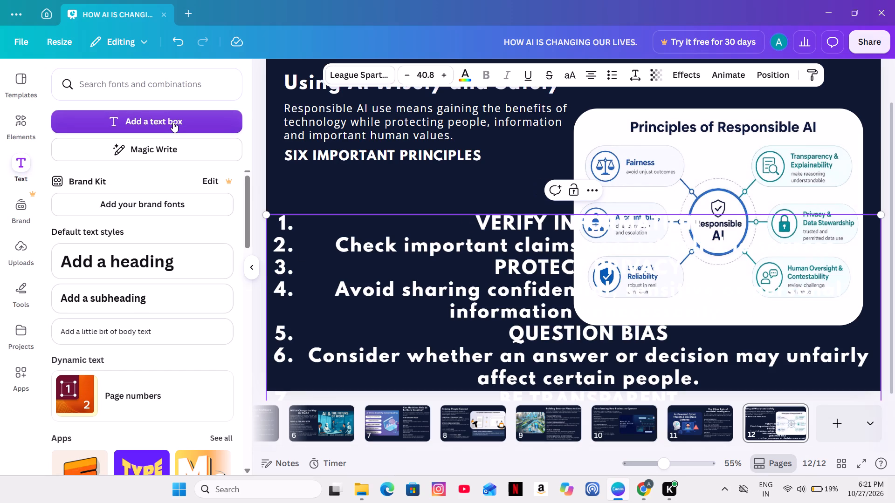
# Set the pasted principles text to the Open Sans font and left-align it.
pyautogui.hotkey('ctrl', 'a')
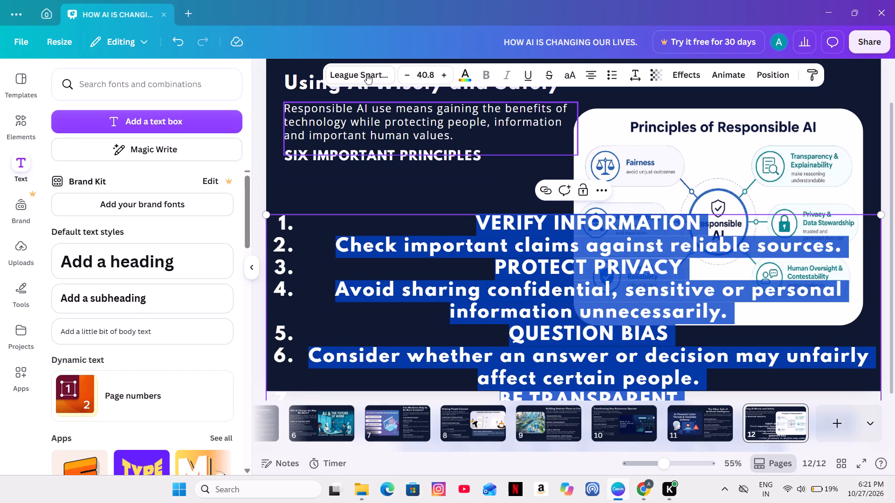
pyautogui.click(367, 74)
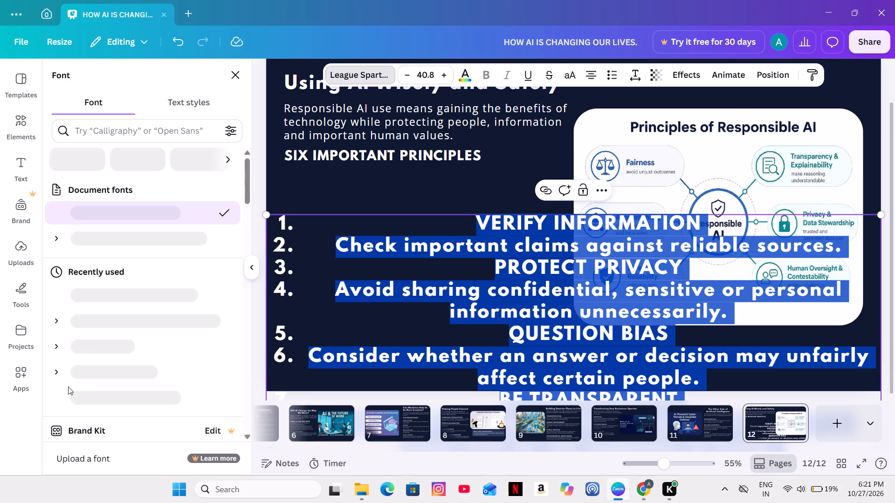
pyautogui.click(168, 239)
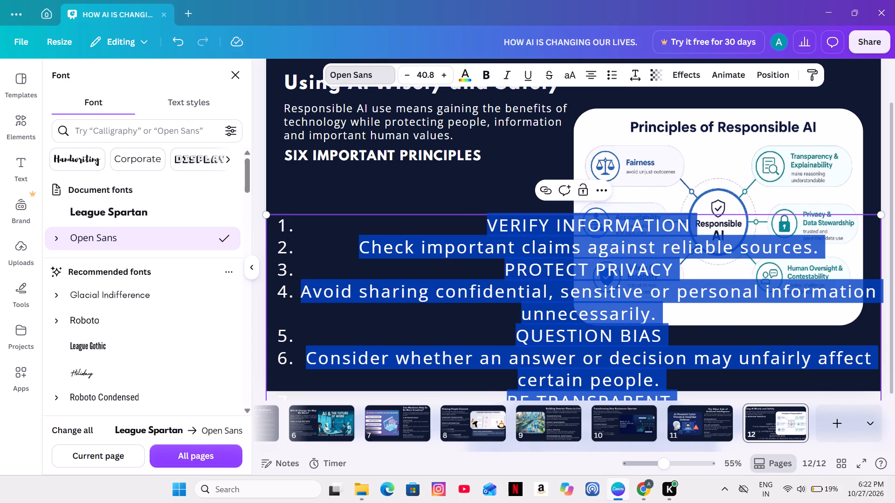
pyautogui.click(260, 183)
pyautogui.click(589, 81)
pyautogui.click(254, 156)
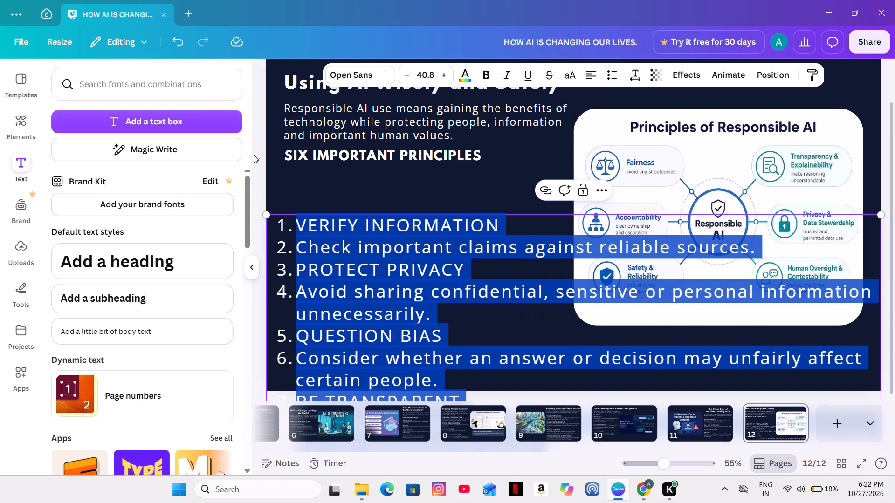
# Reduce the principles text's font size to 18.8.
pyautogui.hotkey('ctrl', '-')
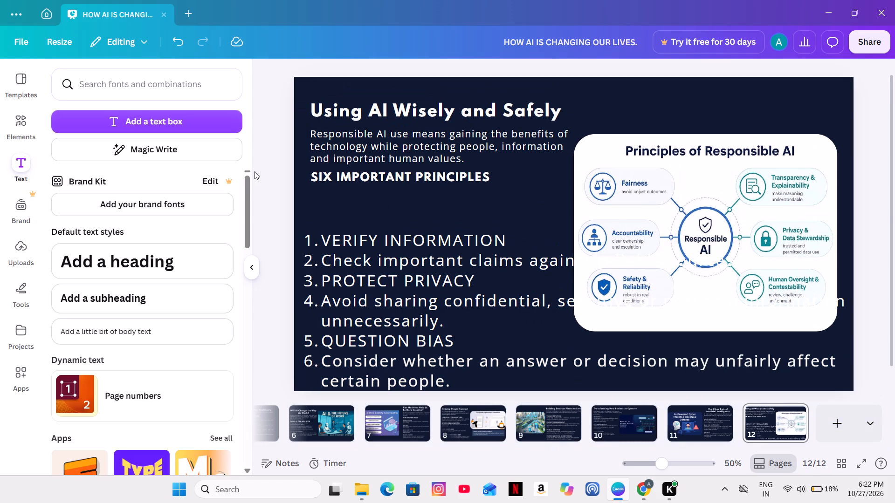
pyautogui.click(339, 293)
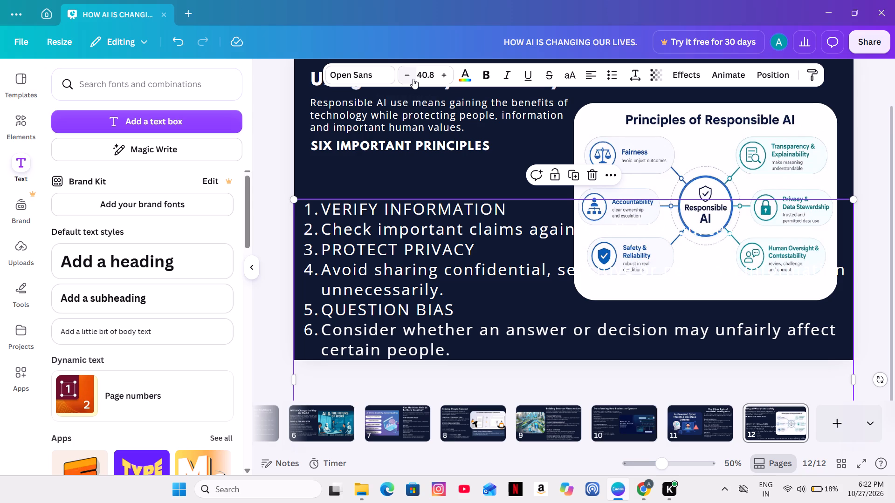
pyautogui.doubleClick(413, 79)
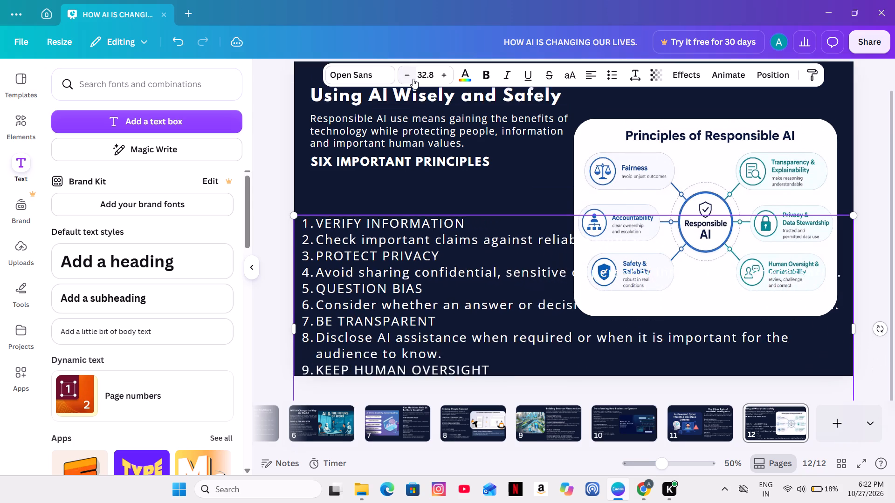
pyautogui.tripleClick(413, 79)
pyautogui.doubleClick(413, 79)
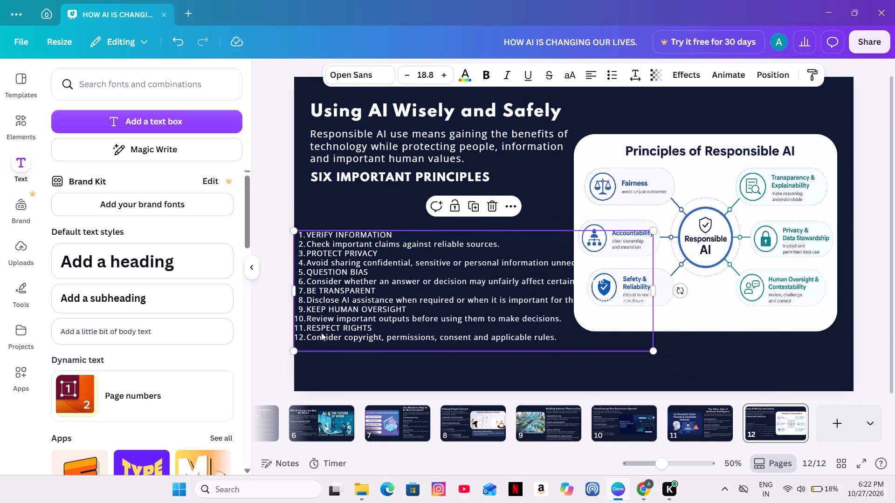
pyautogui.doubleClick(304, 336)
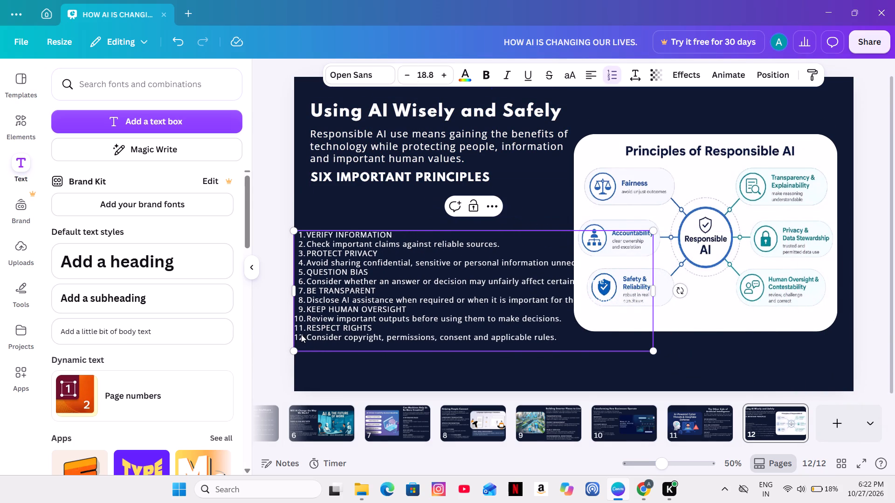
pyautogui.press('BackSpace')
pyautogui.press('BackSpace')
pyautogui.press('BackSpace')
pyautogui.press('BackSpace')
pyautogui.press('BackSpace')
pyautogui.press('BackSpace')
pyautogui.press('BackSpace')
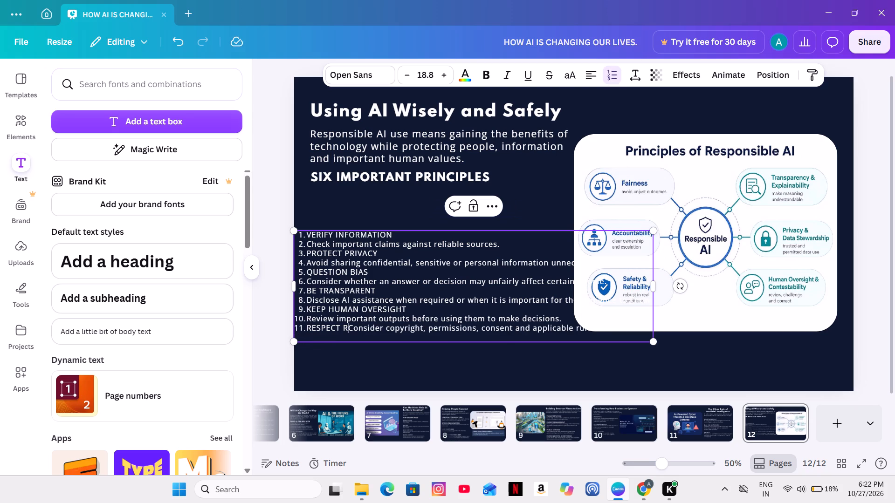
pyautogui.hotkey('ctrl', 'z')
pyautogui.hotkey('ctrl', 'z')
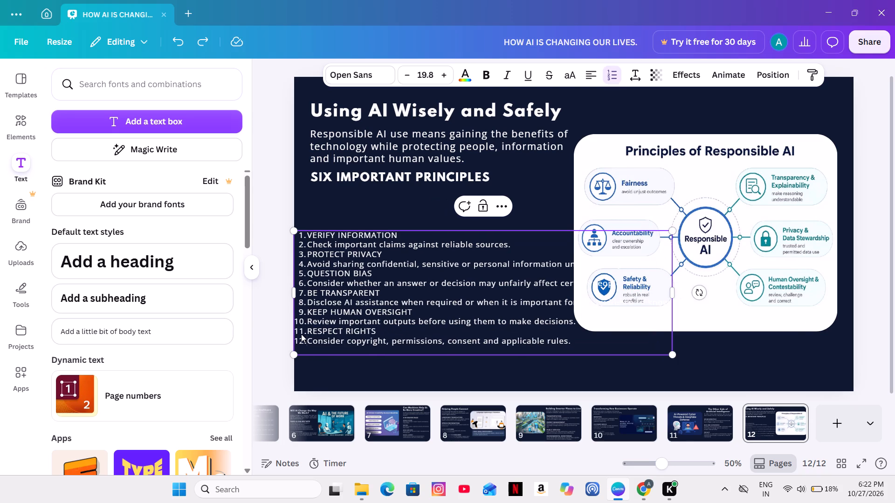
# Remove the list numbering from the lines BE TRANSPARENT through the RESPECT RIGHTS description in the principles text on slide 12.
pyautogui.press('BackSpace')
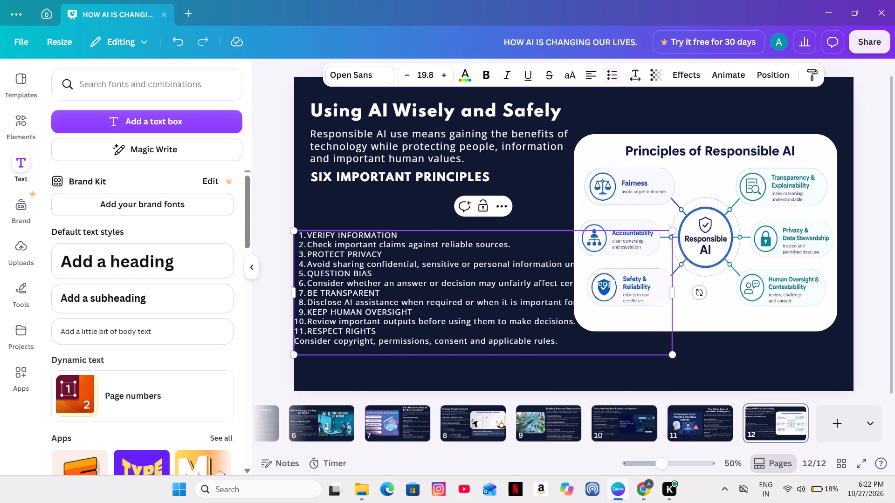
pyautogui.press('BackSpace')
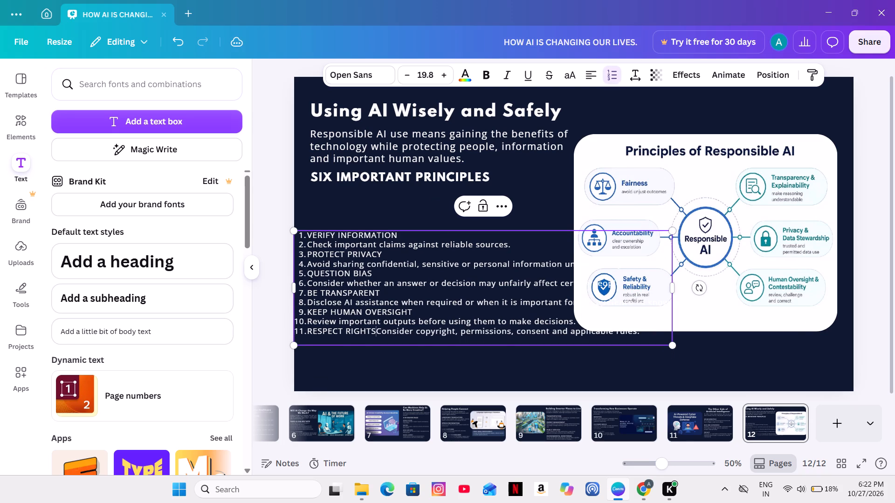
pyautogui.hotkey('ctrl', 'z')
pyautogui.press('BackSpace')
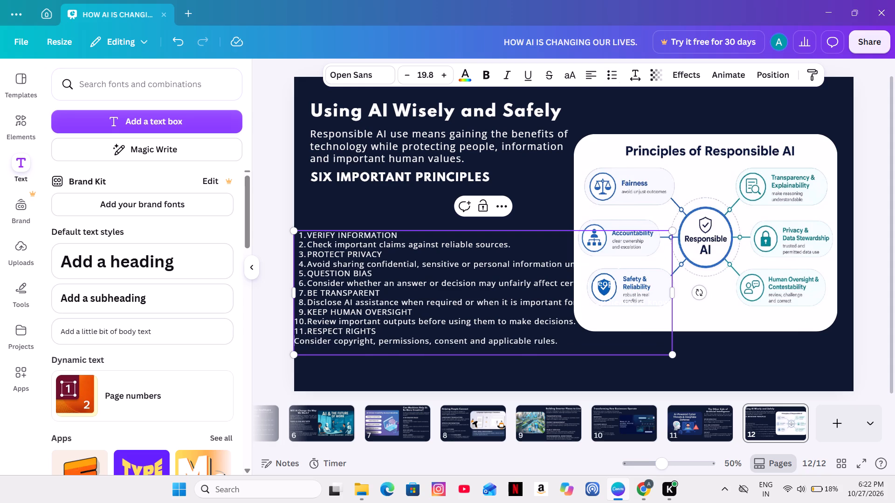
pyautogui.click(309, 330)
pyautogui.press('BackSpace')
pyautogui.click(307, 317)
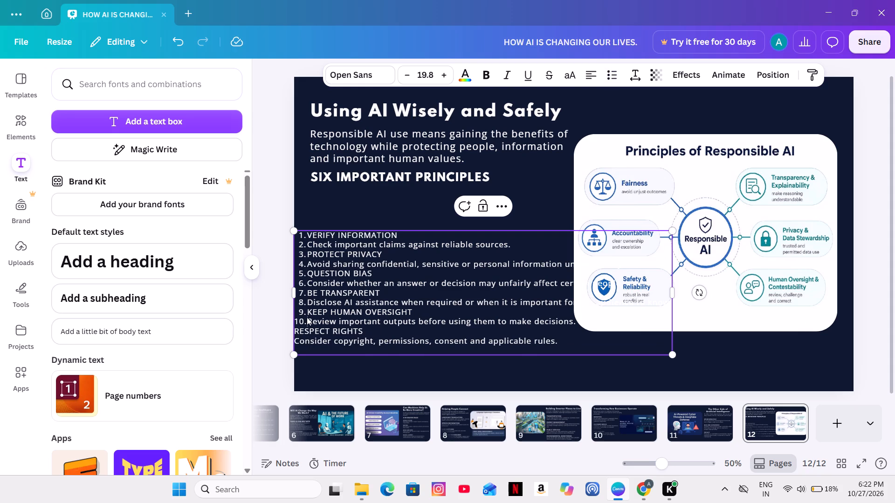
pyautogui.press('BackSpace')
pyautogui.click(305, 310)
pyautogui.press('BackSpace')
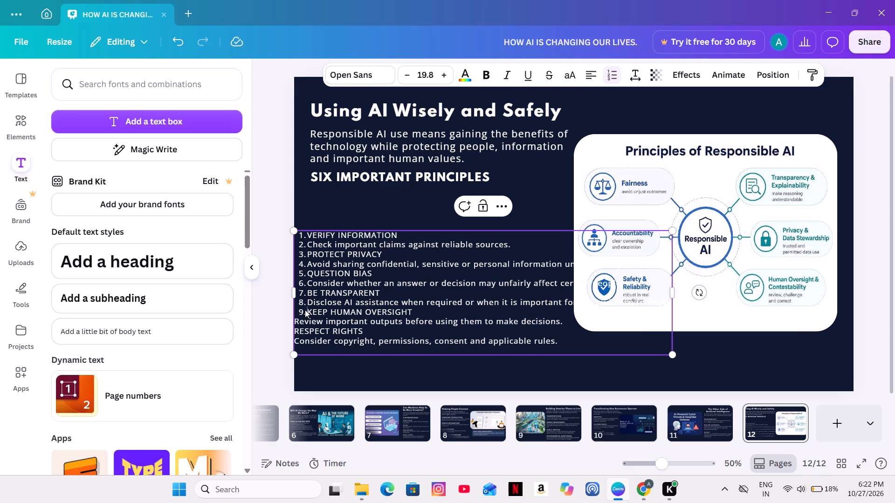
pyautogui.click(305, 300)
pyautogui.press('BackSpace')
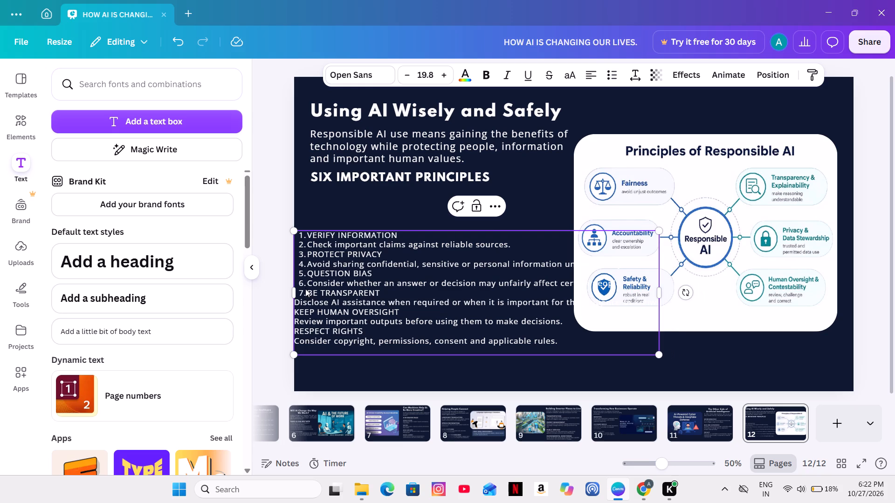
pyautogui.click(305, 289)
pyautogui.press('BackSpace')
# Remove the list numbering from the lines VERIFY INFORMATION through the QUESTION BIAS description.
pyautogui.click(306, 277)
pyautogui.press('BackSpace')
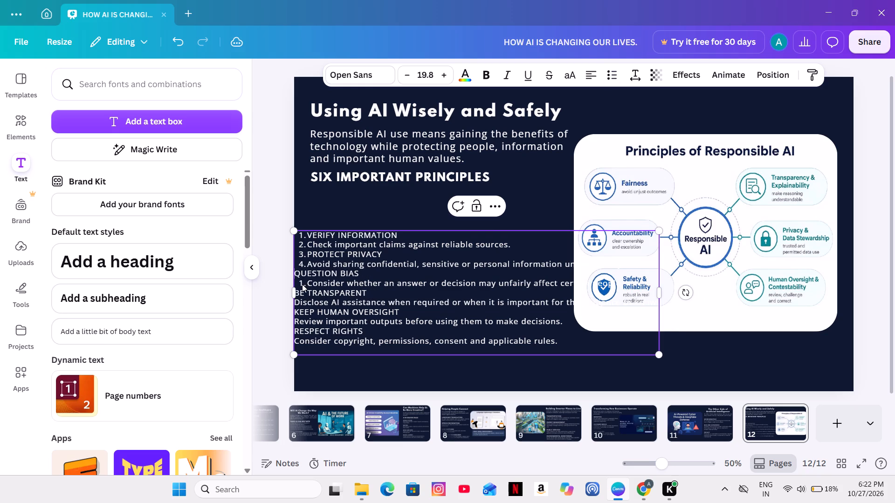
pyautogui.click(304, 284)
pyautogui.press('BackSpace')
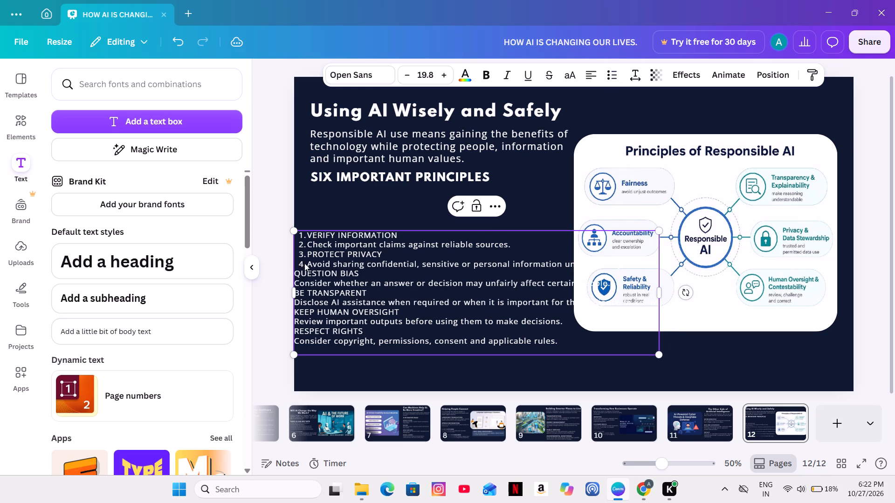
pyautogui.click(305, 263)
pyautogui.press('BackSpace')
pyautogui.click(304, 252)
pyautogui.press('BackSpace')
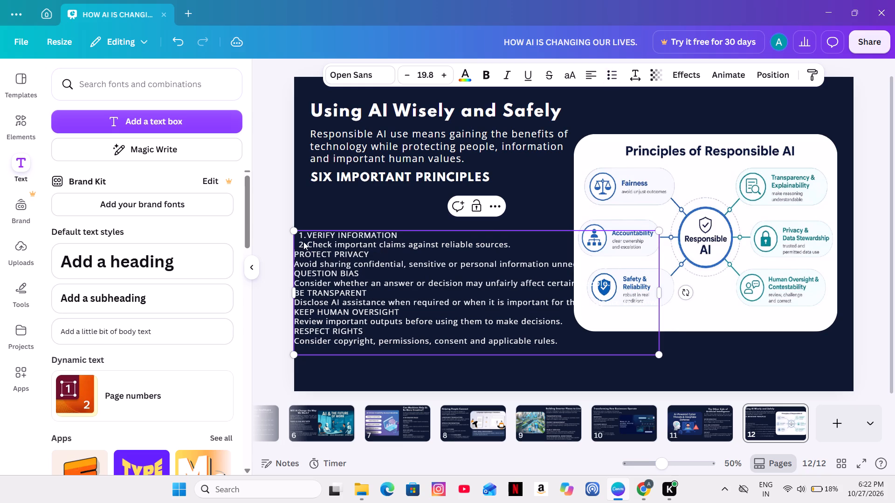
pyautogui.click(303, 242)
pyautogui.press('BackSpace')
pyautogui.click(303, 237)
pyautogui.press('BackSpace')
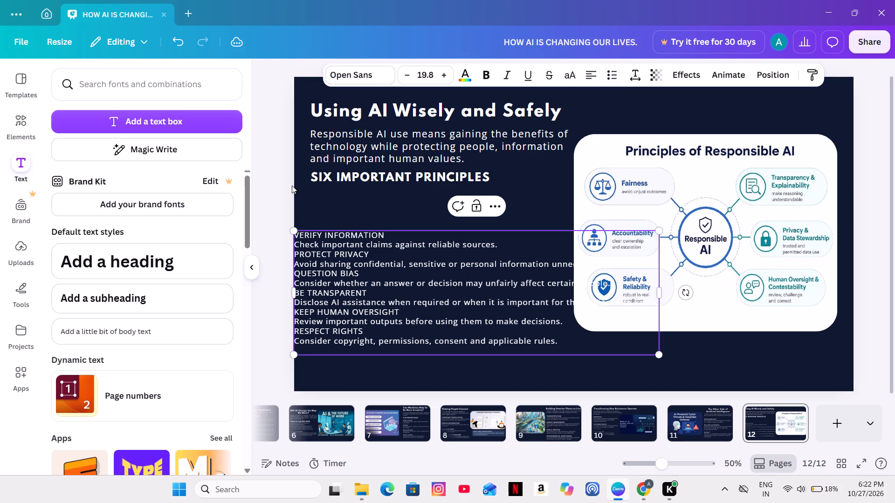
# Move the principles text box directly beneath the SIX IMPORTANT PRINCIPLES heading, aligned with its left edge.
pyautogui.click(292, 185)
pyautogui.moveTo(331, 296); pyautogui.dragTo(352, 261)
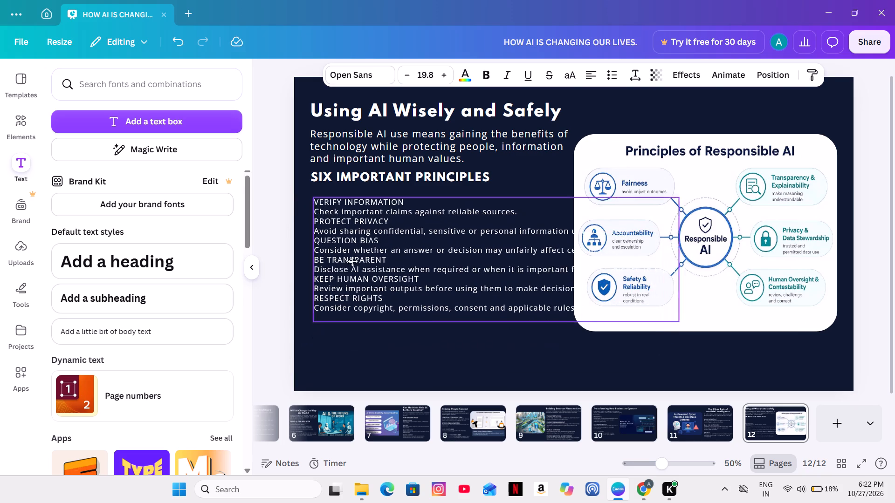
pyautogui.moveTo(352, 261); pyautogui.dragTo(350, 257)
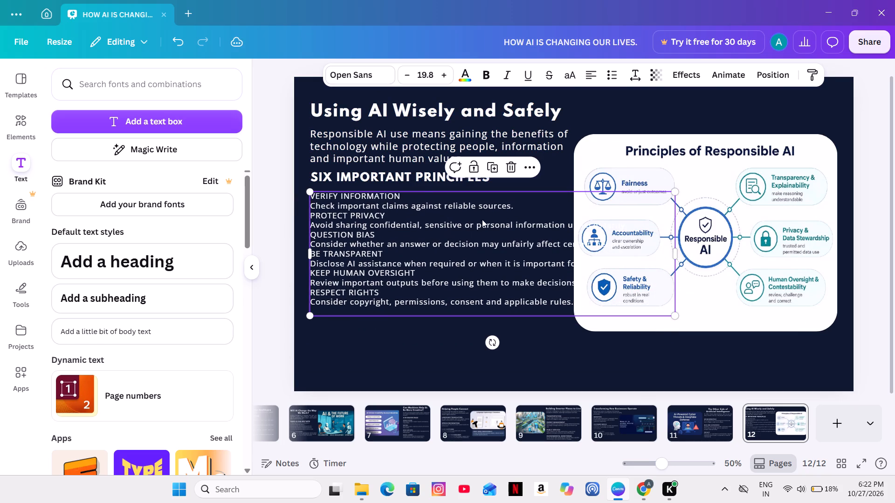
# Insert a blank line after the VERIFY INFORMATION and PROTECT PRIVACY descriptions, shifting the text box off the diagram to reach the line ends.
pyautogui.click(516, 203)
pyautogui.hotkey('shift', 'Return')
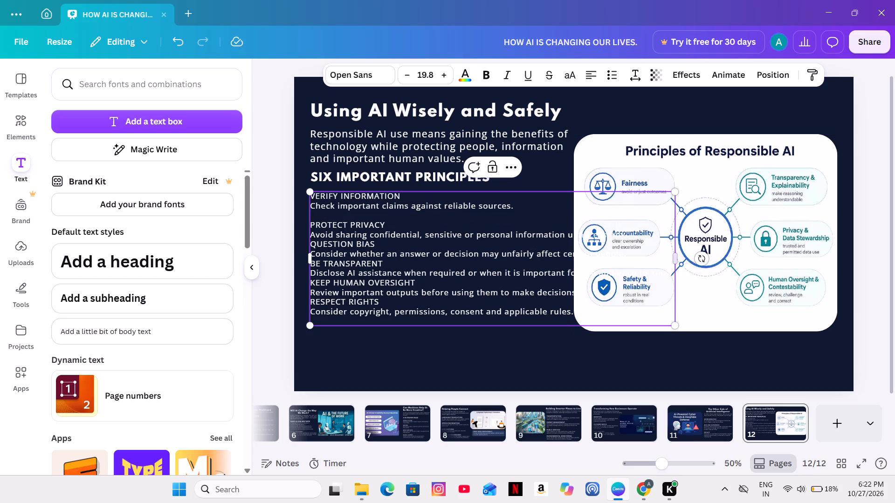
pyautogui.click(657, 235)
pyautogui.click(641, 232)
pyautogui.click(604, 237)
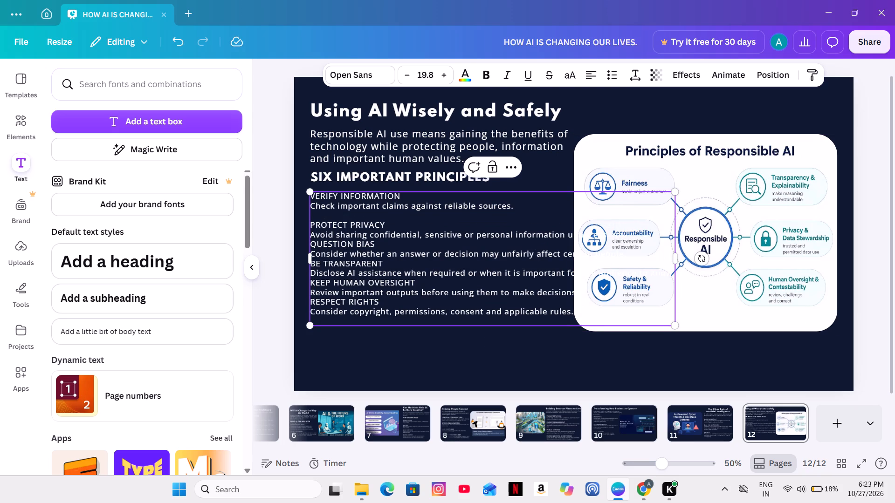
pyautogui.click(639, 236)
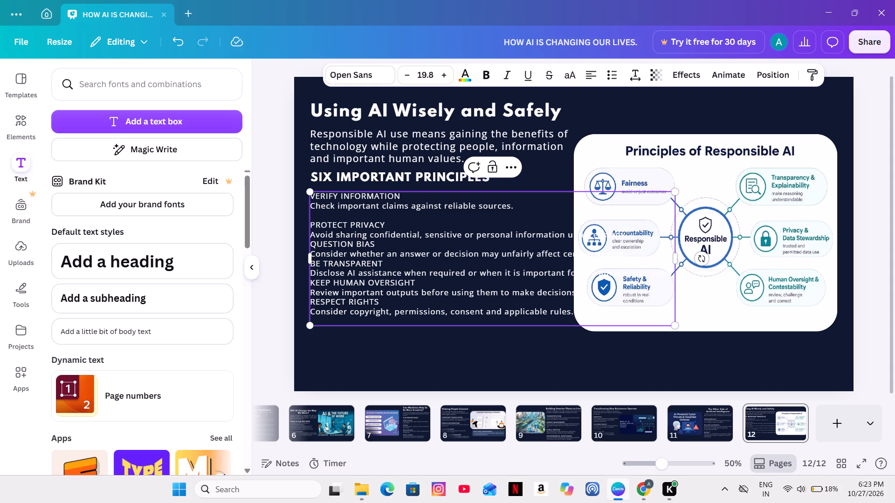
pyautogui.click(380, 277)
pyautogui.moveTo(382, 277); pyautogui.dragTo(316, 272)
pyautogui.click(377, 346)
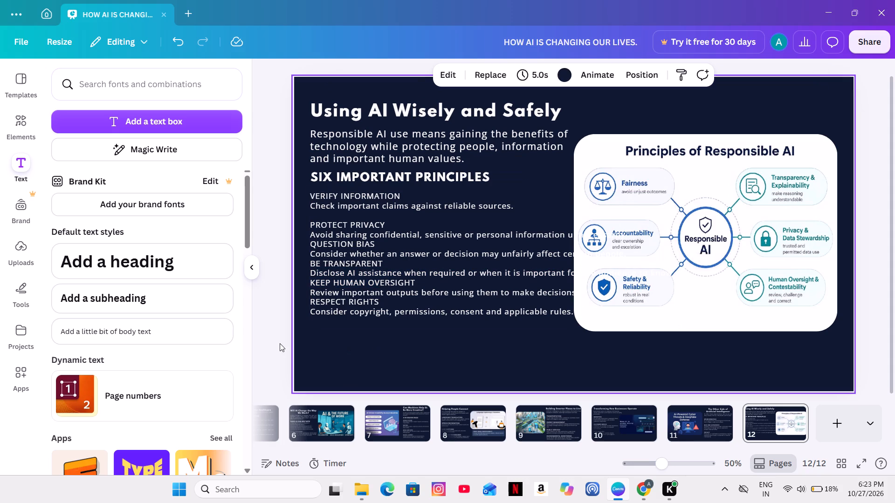
pyautogui.click(278, 343)
pyautogui.moveTo(454, 290); pyautogui.dragTo(382, 295)
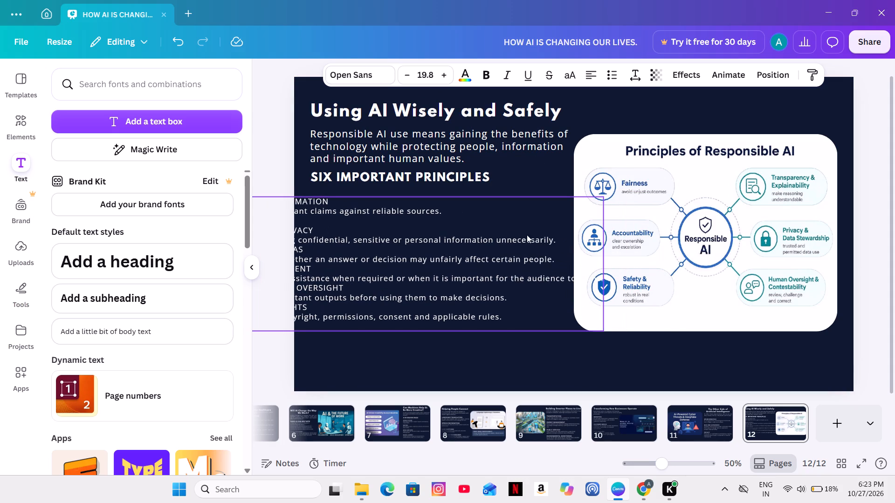
pyautogui.click(565, 235)
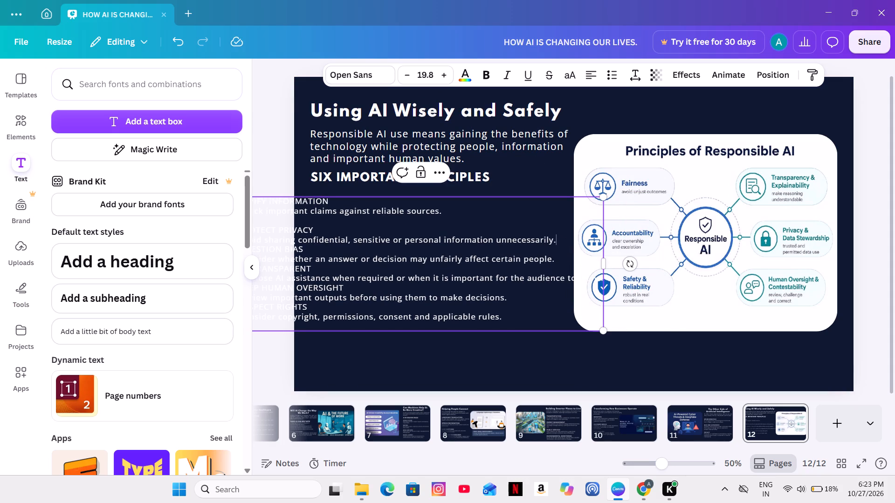
pyautogui.click(562, 241)
pyautogui.hotkey('shift', 'Return')
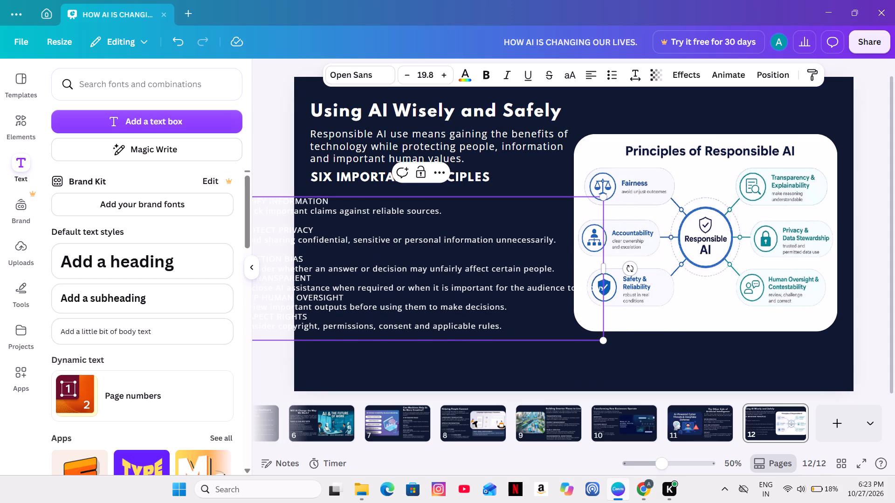
# Insert a blank line after the QUESTION BIAS, BE TRANSPARENT and KEEP HUMAN OVERSIGHT descriptions.
pyautogui.click(565, 265)
pyautogui.hotkey('shift', 'Return')
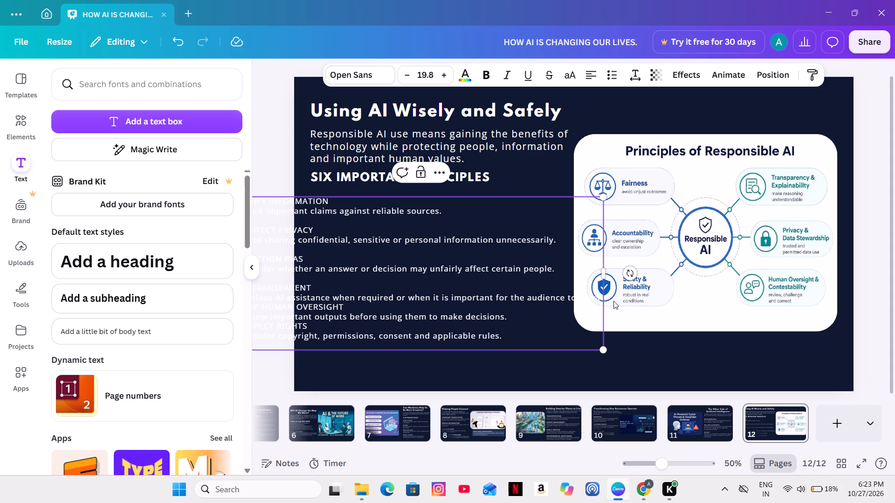
pyautogui.click(601, 297)
pyautogui.hotkey('shift', 'Return')
pyautogui.click(529, 320)
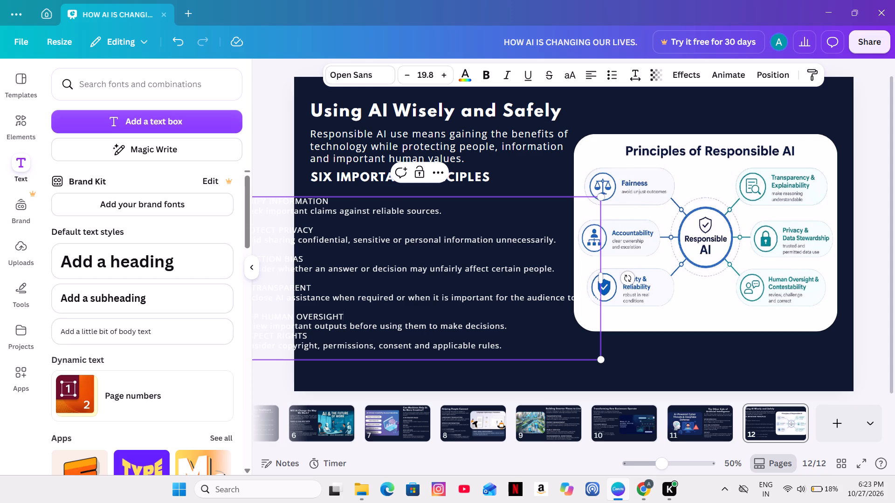
pyautogui.click(511, 326)
pyautogui.hotkey('shift', 'Return')
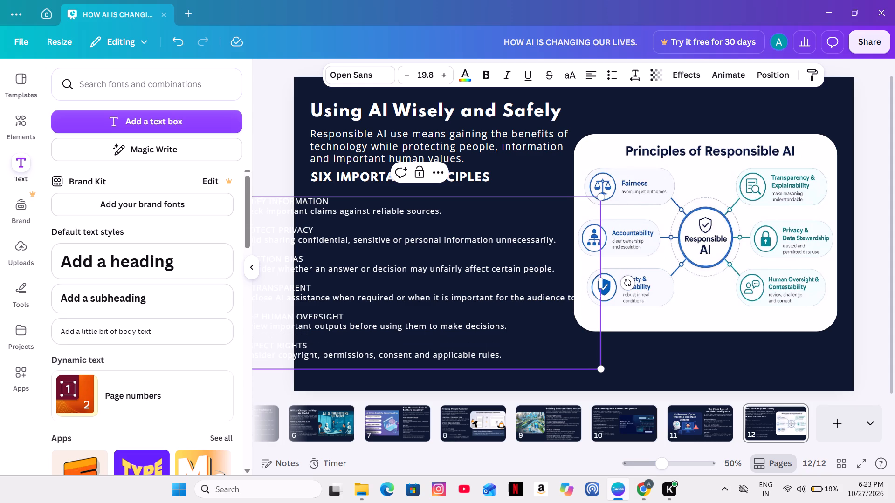
pyautogui.click(872, 363)
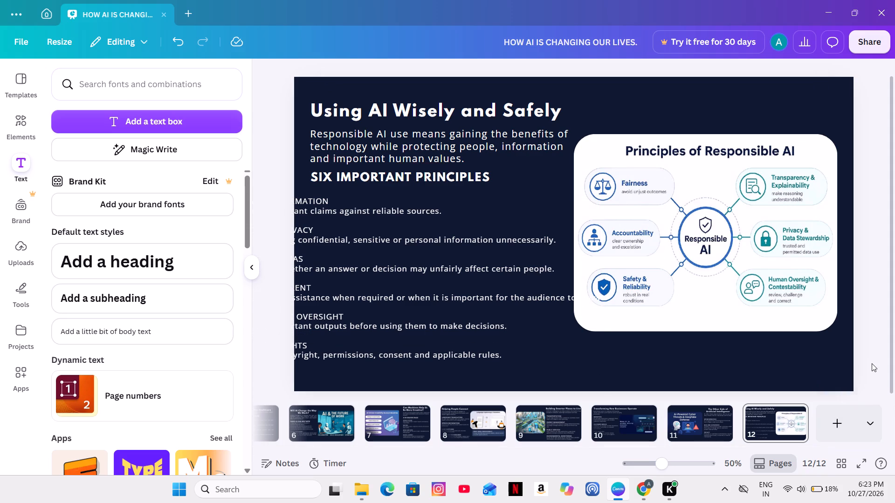
# Move the principles text box back beneath the SIX IMPORTANT PRINCIPLES heading, left-aligned with the text above.
pyautogui.moveTo(512, 330); pyautogui.dragTo(563, 313)
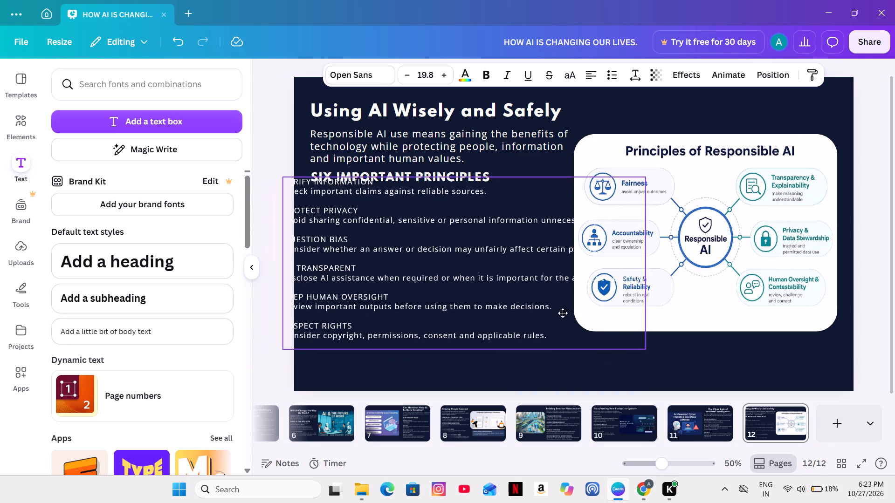
pyautogui.moveTo(563, 313); pyautogui.dragTo(581, 326)
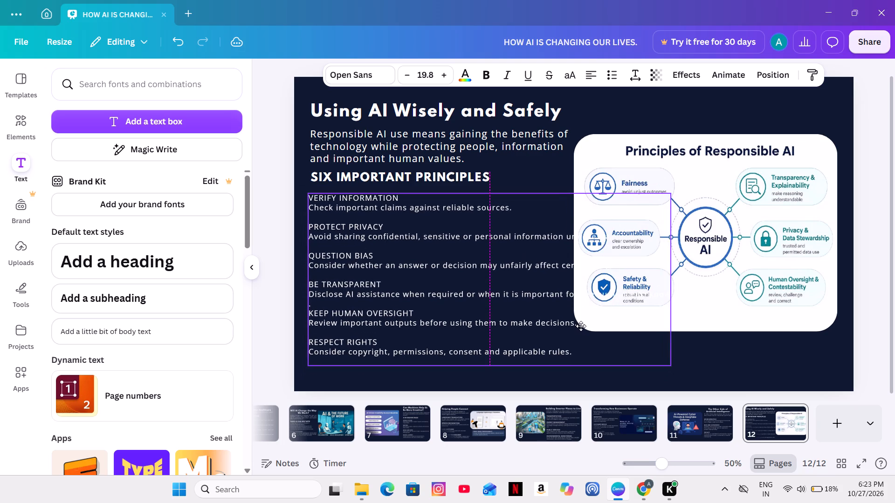
pyautogui.moveTo(581, 326); pyautogui.dragTo(584, 325)
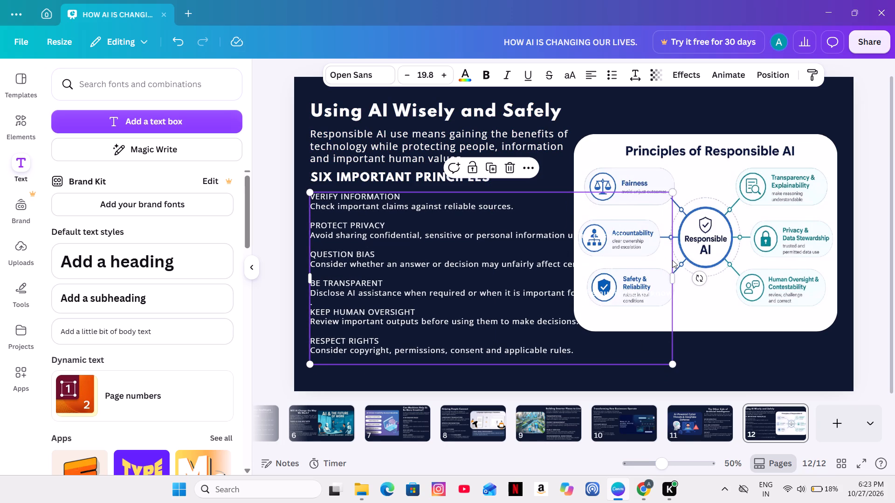
# Narrow the principles text box so its lines wrap before the Principles of Responsible AI diagram.
pyautogui.moveTo(674, 273); pyautogui.dragTo(591, 282)
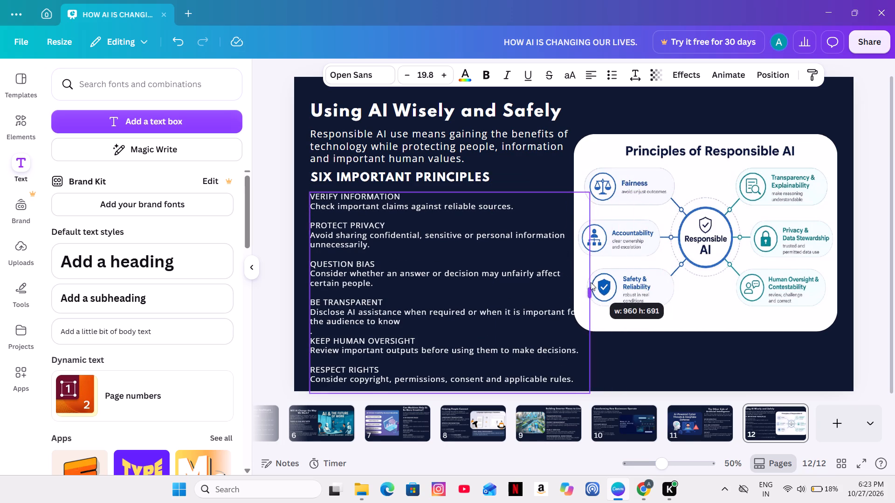
pyautogui.moveTo(591, 282); pyautogui.dragTo(572, 278)
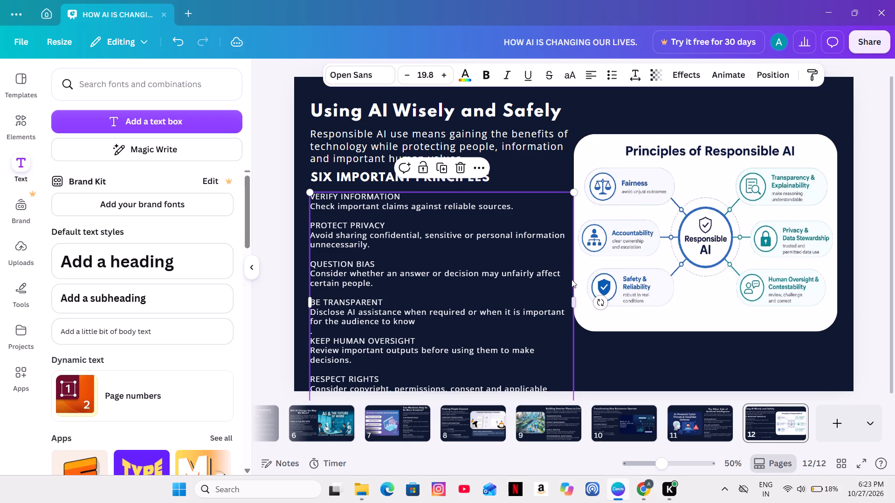
# Move the narrowed principles text box slightly higher, closer to the SIX IMPORTANT PRINCIPLES heading.
pyautogui.click(280, 296)
pyautogui.moveTo(406, 303); pyautogui.dragTo(405, 276)
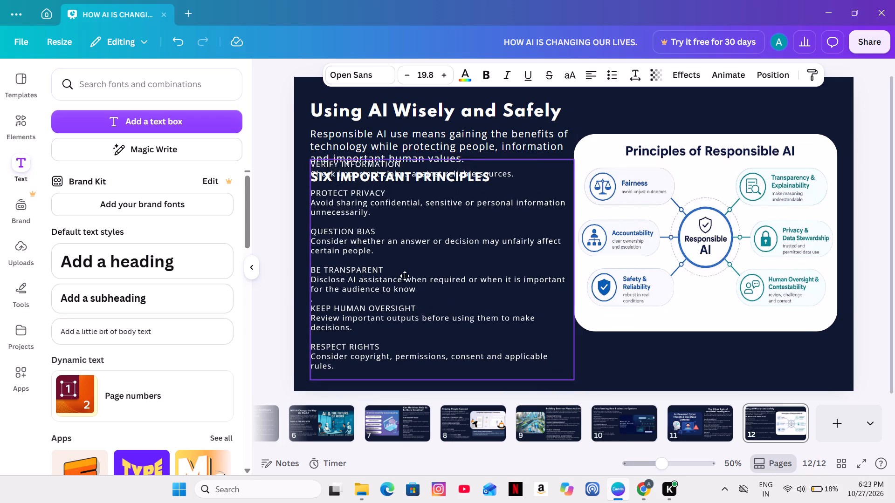
pyautogui.moveTo(405, 276); pyautogui.dragTo(401, 298)
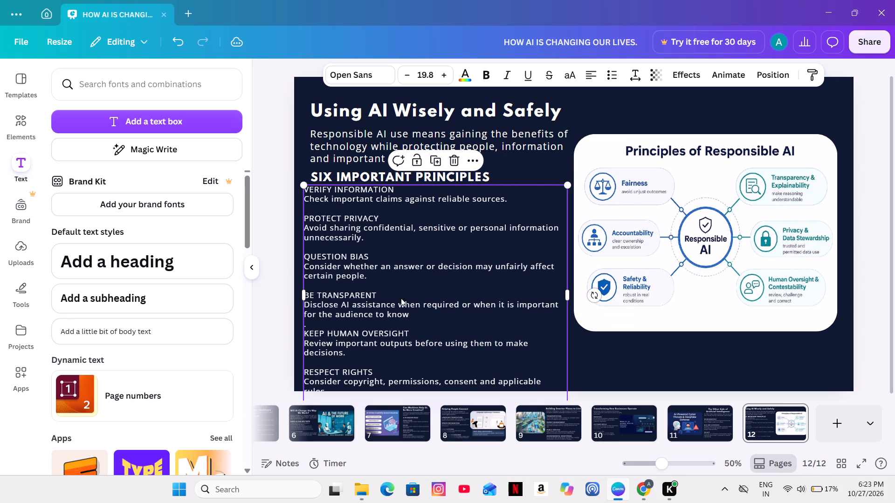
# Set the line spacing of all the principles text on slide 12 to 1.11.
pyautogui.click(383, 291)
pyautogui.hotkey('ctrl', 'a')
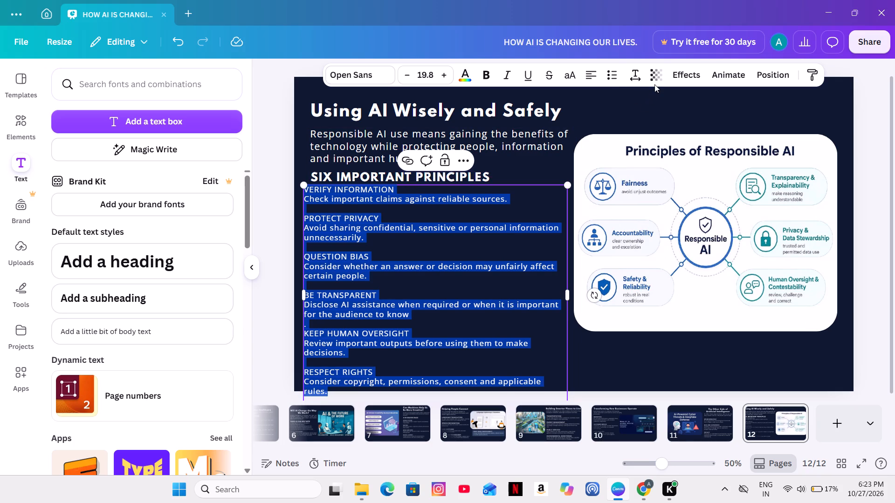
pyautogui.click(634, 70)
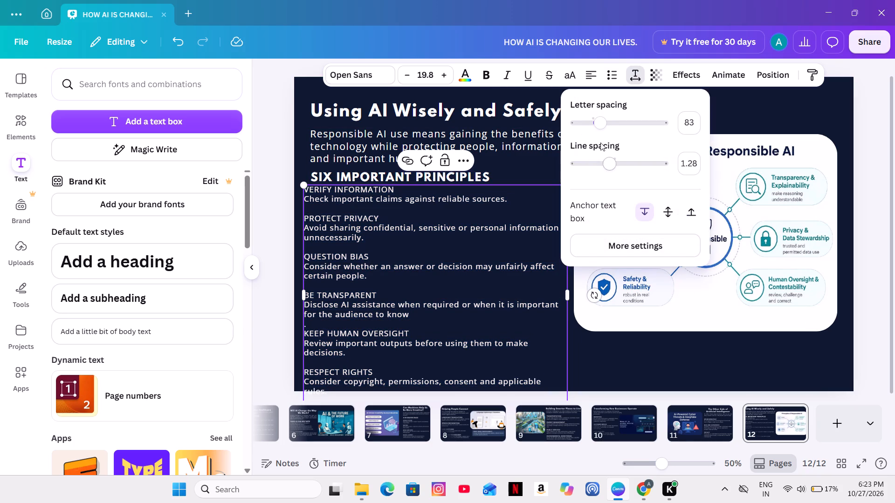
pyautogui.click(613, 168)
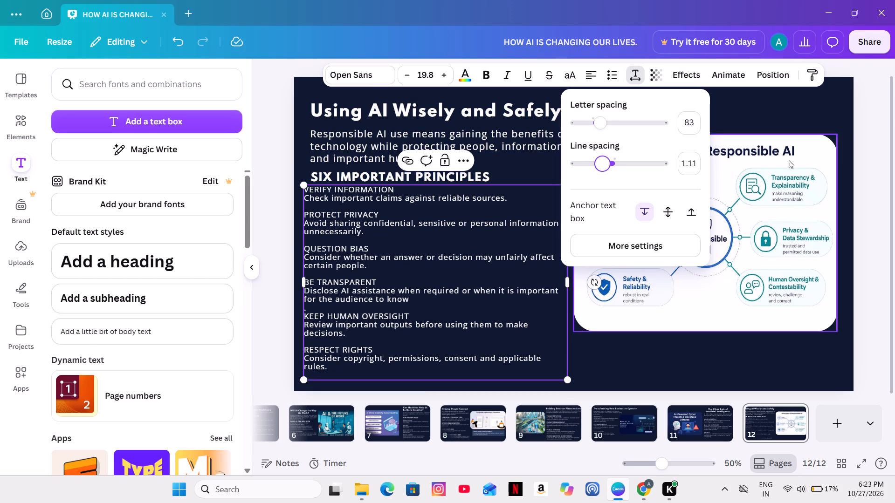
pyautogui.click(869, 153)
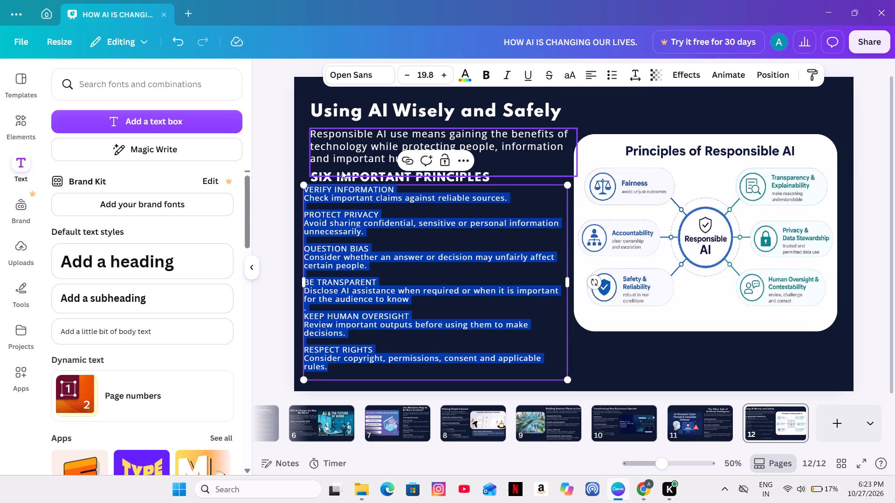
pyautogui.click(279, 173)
# Nudge the principles text box slightly down, away from the SIX IMPORTANT PRINCIPLES heading.
pyautogui.click(352, 212)
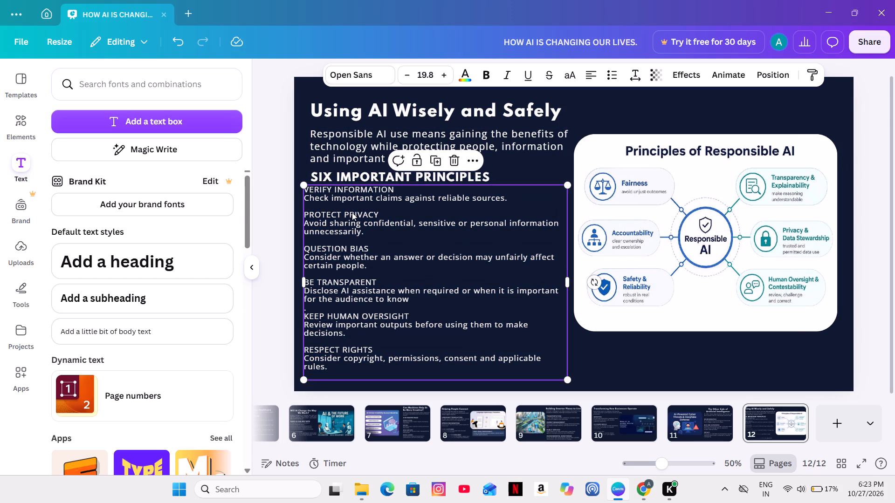
pyautogui.press('Down')
pyautogui.press('Down')
pyautogui.press('Down')
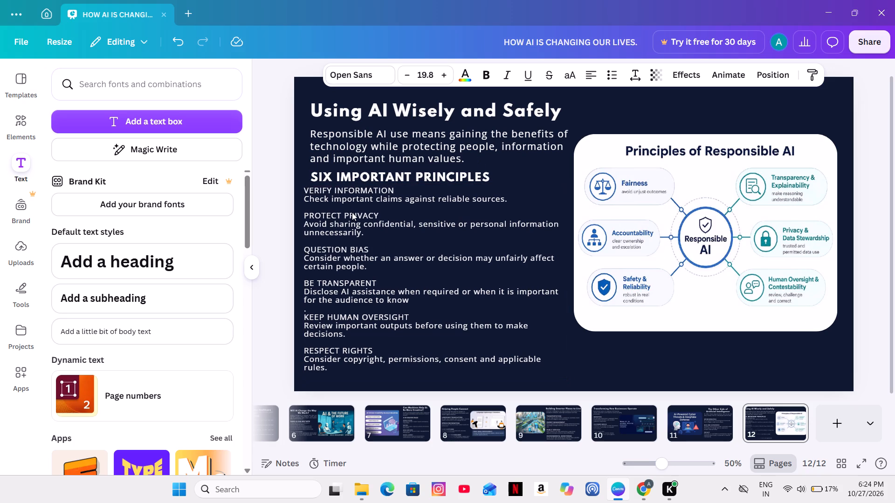
pyautogui.press('Down')
pyautogui.press('Down')
pyautogui.press('Down')
pyautogui.press('Down')
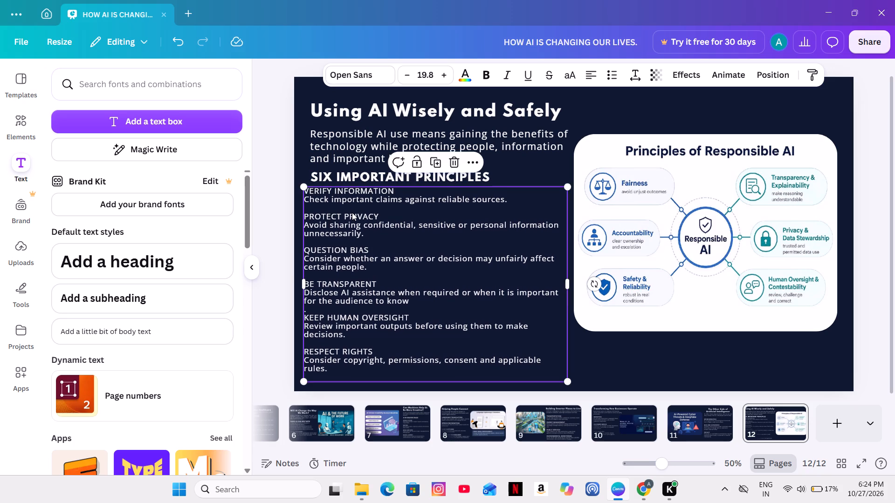
pyautogui.press('Down')
pyautogui.press('Down')
pyautogui.press('Down')
pyautogui.press('Down')
pyautogui.press('Down')
pyautogui.press('Down')
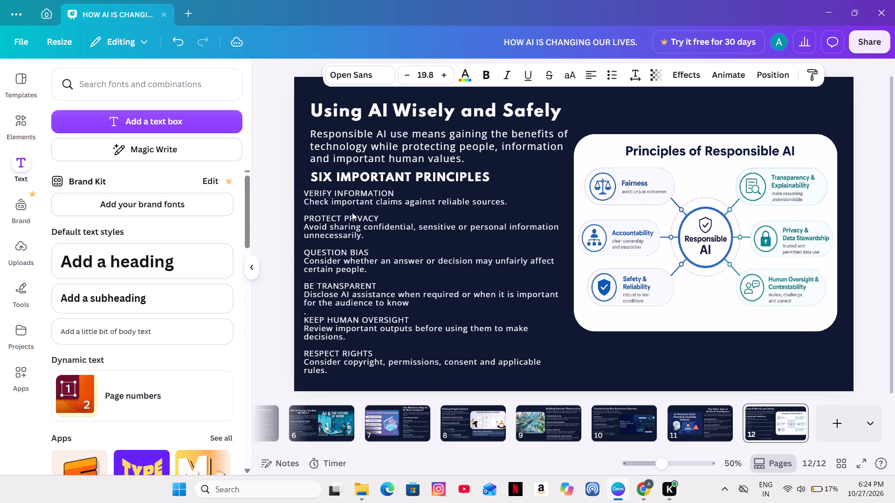
# Nudge the principles text box rightward until its text lines up with the left edge of the SIX IMPORTANT PRINCIPLES heading.
pyautogui.press('Right')
pyautogui.press('Right')
pyautogui.press('Right')
pyautogui.press('Right')
pyautogui.press('Right')
pyautogui.press('Right')
pyautogui.press('Right')
pyautogui.press('Right')
pyautogui.press('Right')
pyautogui.press('Right')
pyautogui.press('Right')
pyautogui.press('Right')
pyautogui.press('Right')
pyautogui.press('Right')
pyautogui.press('Right')
pyautogui.press('Right')
pyautogui.press('Right')
pyautogui.press('Right')
pyautogui.press('Right')
pyautogui.press('Right')
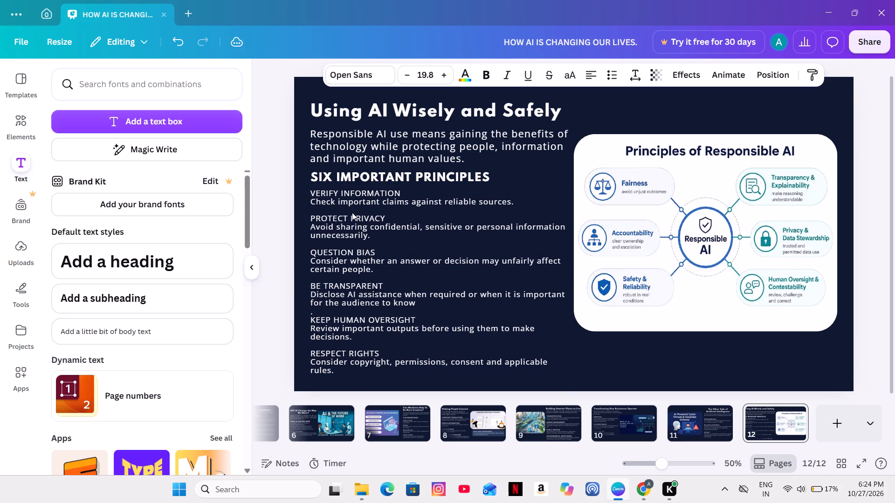
pyautogui.press('Right')
pyautogui.press('Right')
pyautogui.press('Right')
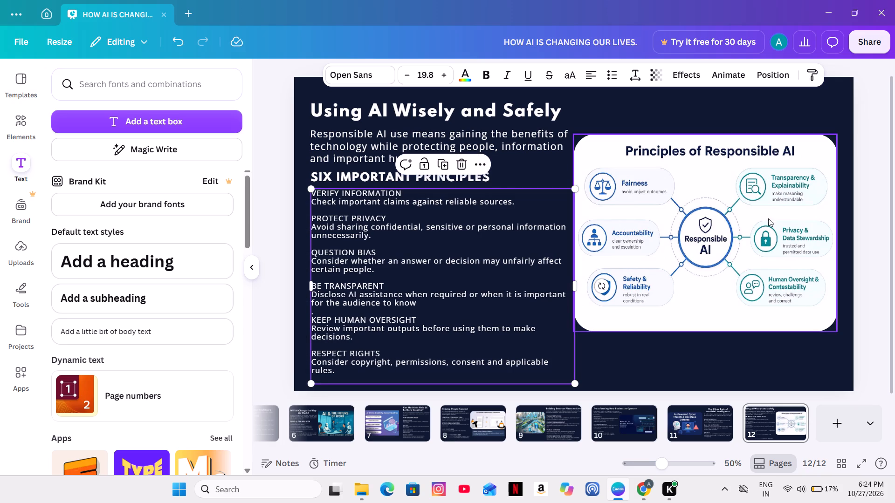
pyautogui.click(885, 212)
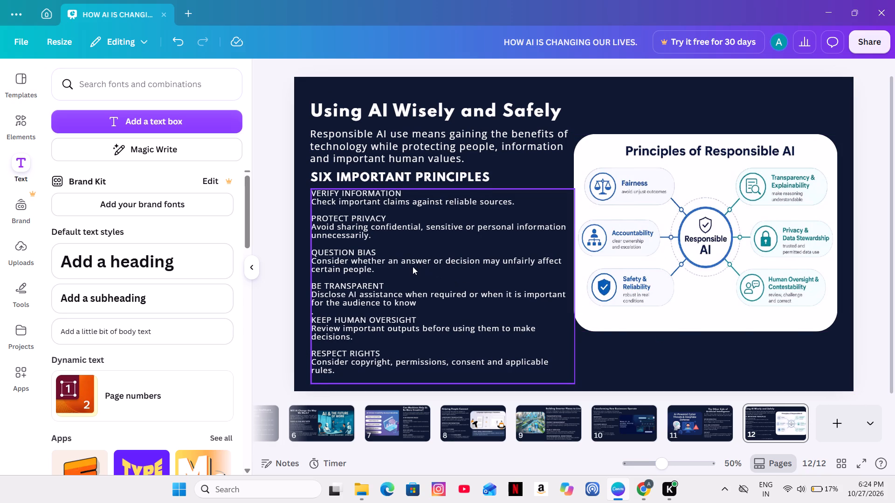
# Remove the stray full stop on its own line beneath the BE TRANSPARENT description and put one directly after "know".
pyautogui.scroll(1, 413, 266)
pyautogui.scroll(-1, 326, 265)
pyautogui.click(278, 255)
pyautogui.moveTo(311, 314); pyautogui.dragTo(305, 315)
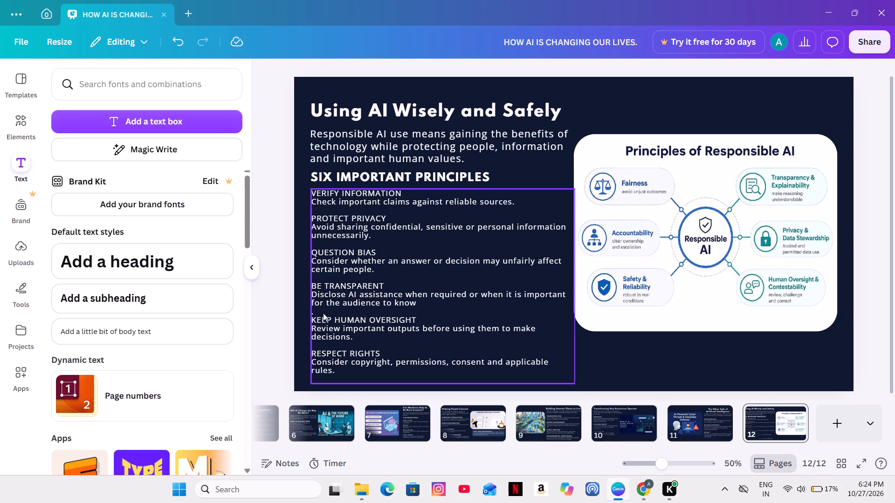
pyautogui.click(324, 311)
pyautogui.click(326, 312)
pyautogui.press('BackSpace')
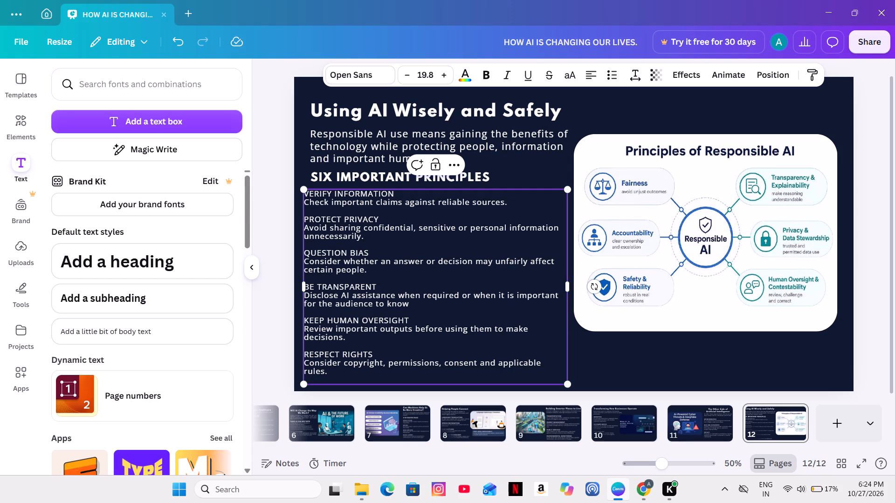
pyautogui.click(419, 305)
pyautogui.press('.')
pyautogui.click(284, 340)
# Nudge the principles text box rightward again so its left edge aligns with the SIX IMPORTANT PRINCIPLES heading.
pyautogui.click(375, 311)
pyautogui.press('Right')
pyautogui.press('Right')
pyautogui.press('Right')
pyautogui.press('Right')
pyautogui.press('Right')
pyautogui.press('Right')
pyautogui.press('Right')
pyautogui.press('Right')
pyautogui.press('Right')
pyautogui.press('Right')
pyautogui.press('Right')
pyautogui.press('Right')
pyautogui.press('Right')
pyautogui.press('Right')
pyautogui.press('Right')
pyautogui.press('Right')
pyautogui.press('Right')
pyautogui.press('Right')
pyautogui.press('Right')
pyautogui.press('Right')
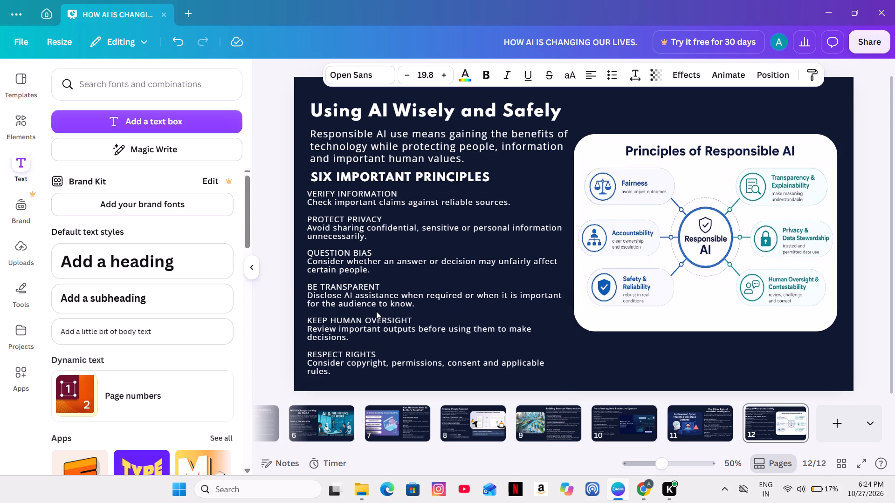
pyautogui.press('Left')
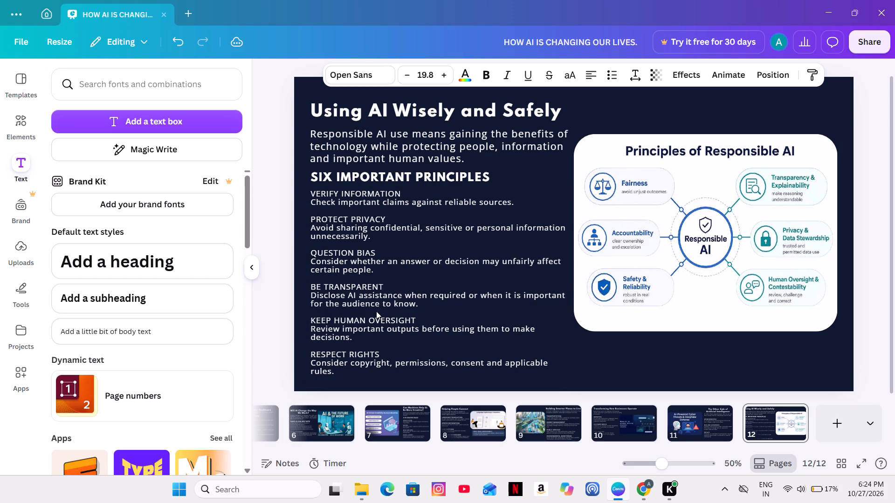
pyautogui.press('Up')
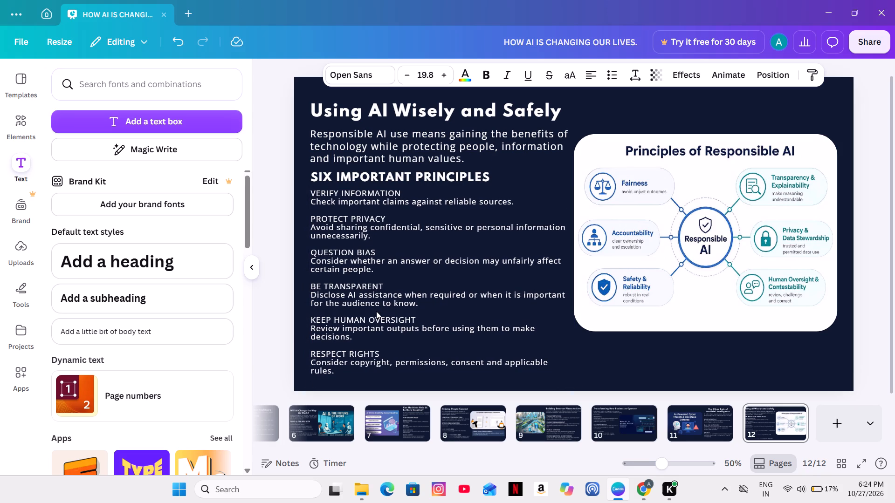
pyautogui.click(864, 261)
# Set the line spacing of the principles text box to 1.18.
pyautogui.click(463, 329)
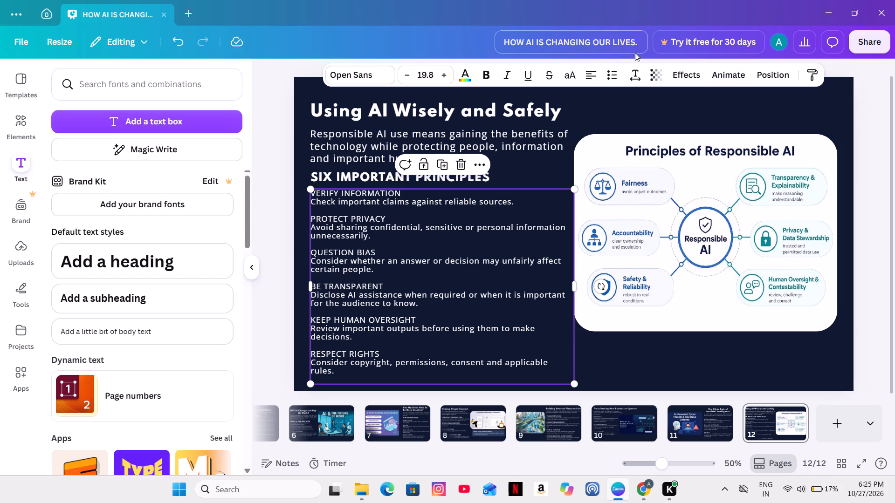
pyautogui.click(630, 74)
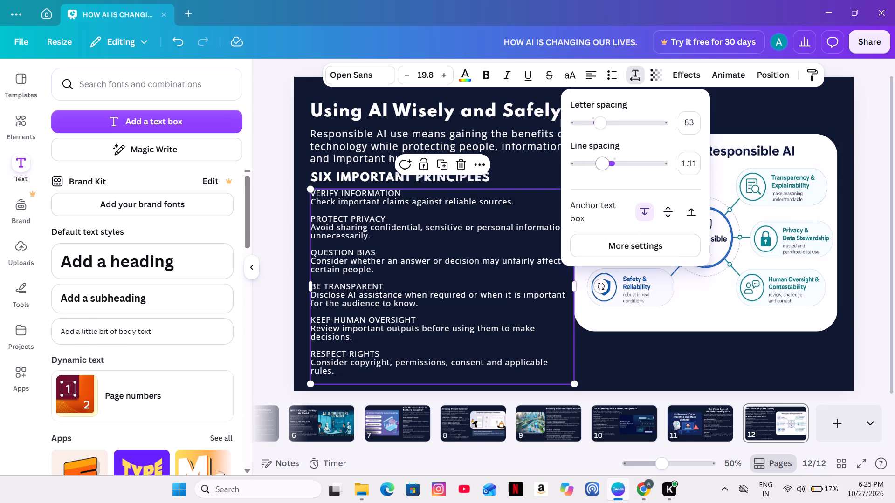
pyautogui.moveTo(603, 167); pyautogui.dragTo(601, 170)
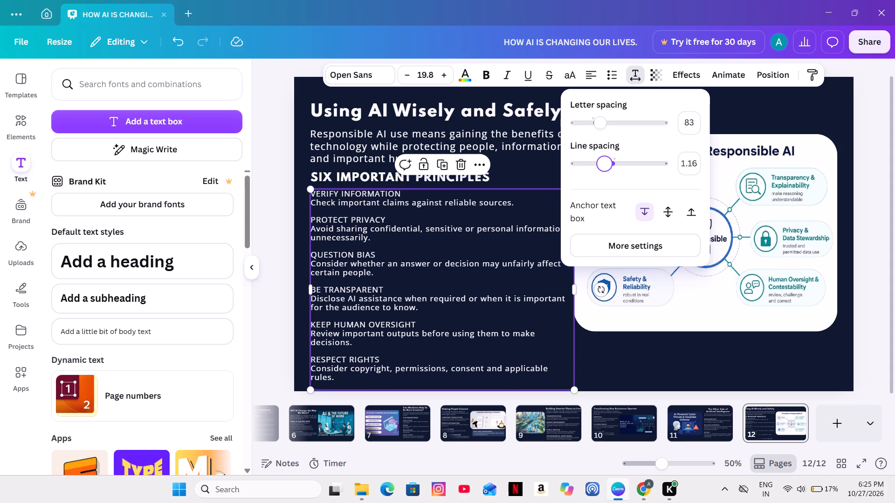
pyautogui.moveTo(601, 170); pyautogui.dragTo(612, 177)
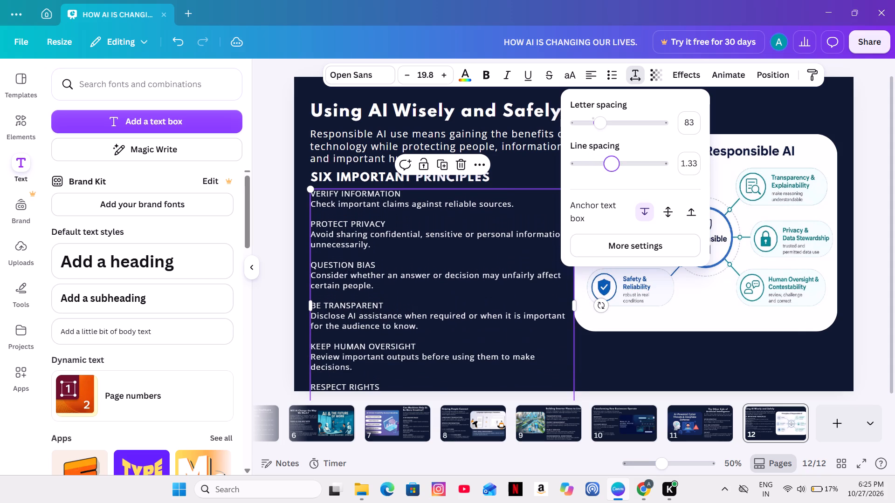
pyautogui.moveTo(612, 177); pyautogui.dragTo(599, 181)
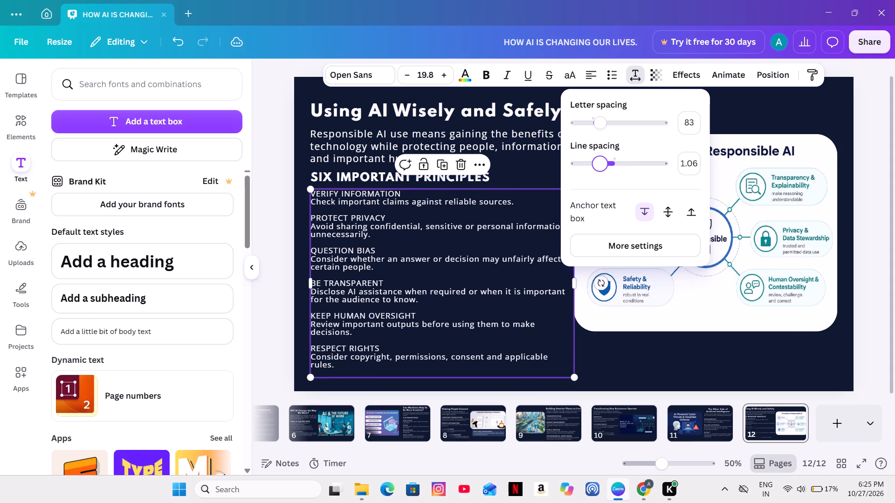
pyautogui.moveTo(599, 181); pyautogui.dragTo(605, 180)
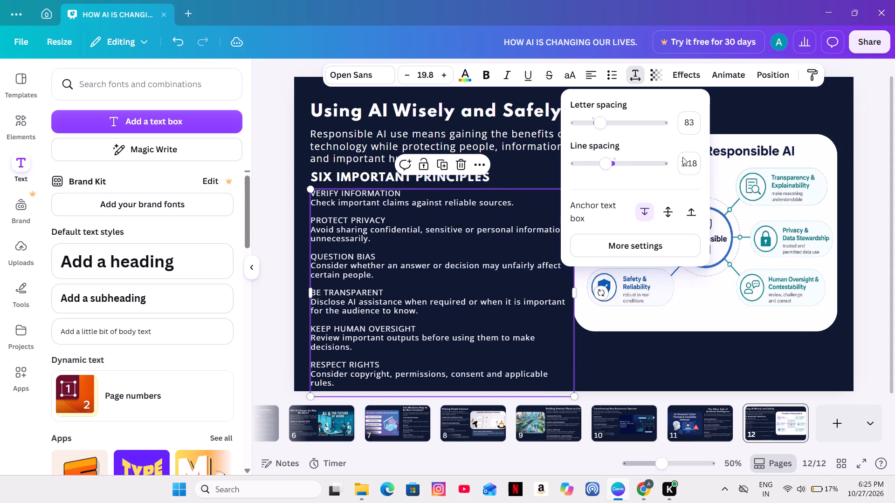
pyautogui.click(875, 128)
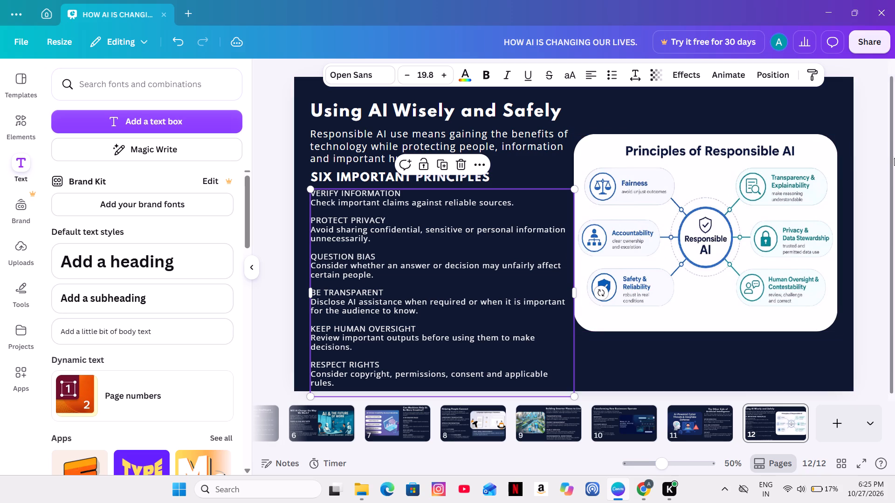
pyautogui.click(868, 163)
# Nudge the principles text box slightly up toward the SIX IMPORTANT PRINCIPLES heading so its last line clears the slide's bottom edge.
pyautogui.click(509, 253)
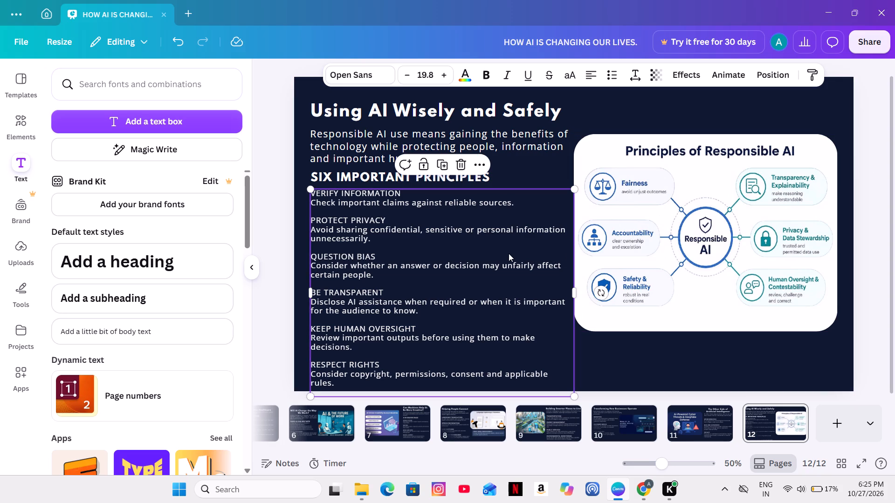
pyautogui.press('Up')
pyautogui.press('Up')
pyautogui.press('Up')
pyautogui.press('Up')
pyautogui.press('Up')
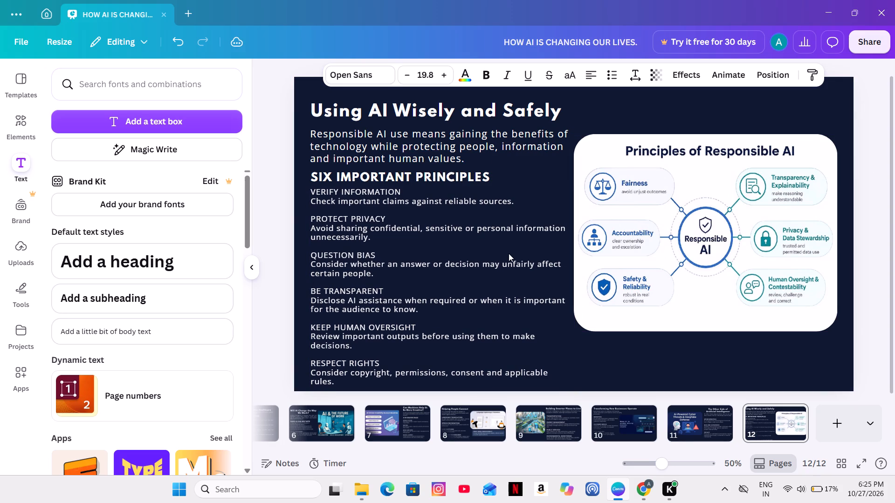
pyautogui.press('Up')
pyautogui.press('Up')
pyautogui.press('Up')
pyautogui.press('Up')
pyautogui.press('Left')
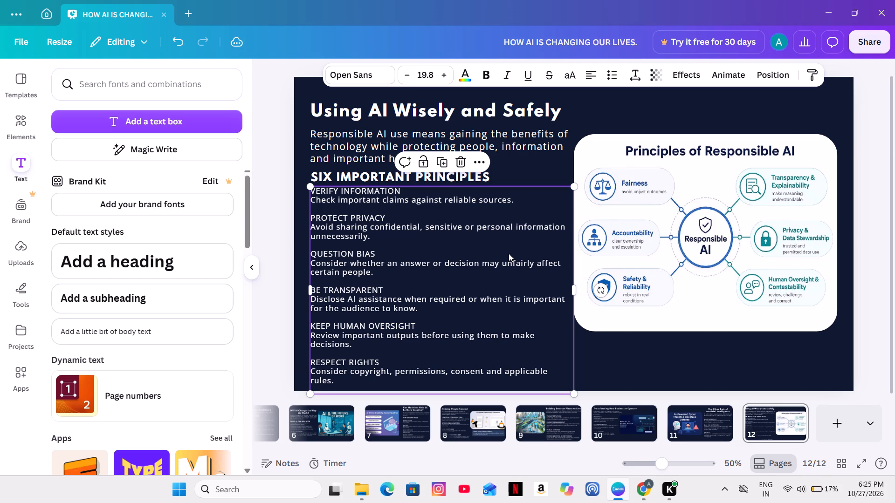
pyautogui.click(878, 208)
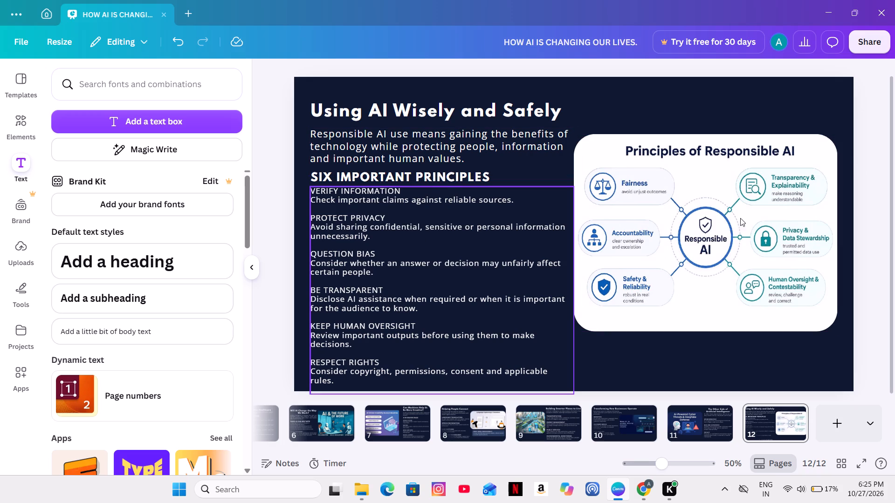
# Nudge the "Responsible AI use means" paragraph up, closer to the Using AI Wisely and Safely title.
pyautogui.click(395, 142)
pyautogui.press('Up')
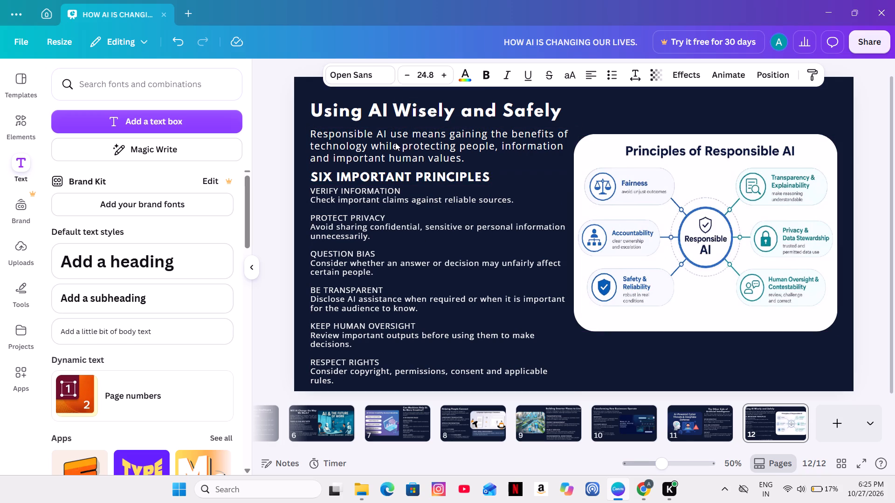
pyautogui.press('Up')
pyautogui.press('Up')
pyautogui.press('Up')
pyautogui.press('Up')
pyautogui.press('Up')
pyautogui.press('Up')
pyautogui.press('Up')
pyautogui.press('Up')
pyautogui.press('Up')
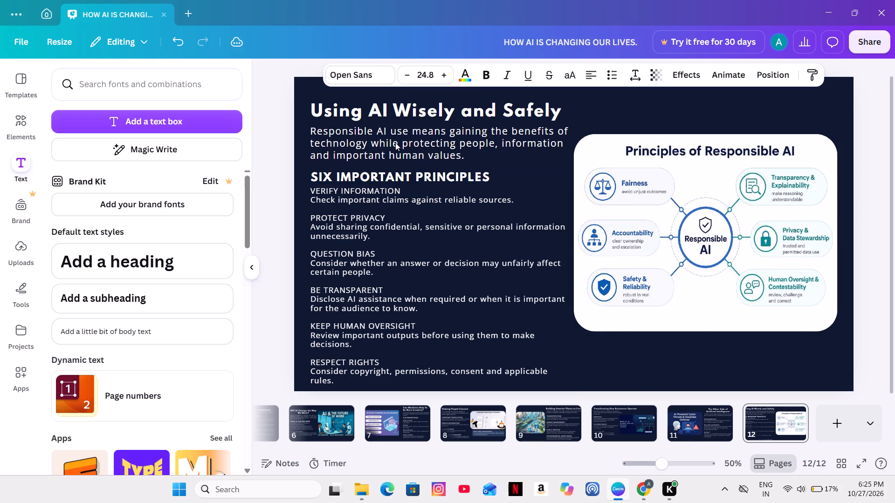
pyautogui.press('Up')
pyautogui.press('Up')
pyautogui.press('Up')
pyautogui.press('Up')
pyautogui.press('Up')
pyautogui.press('Up')
pyautogui.press('Up')
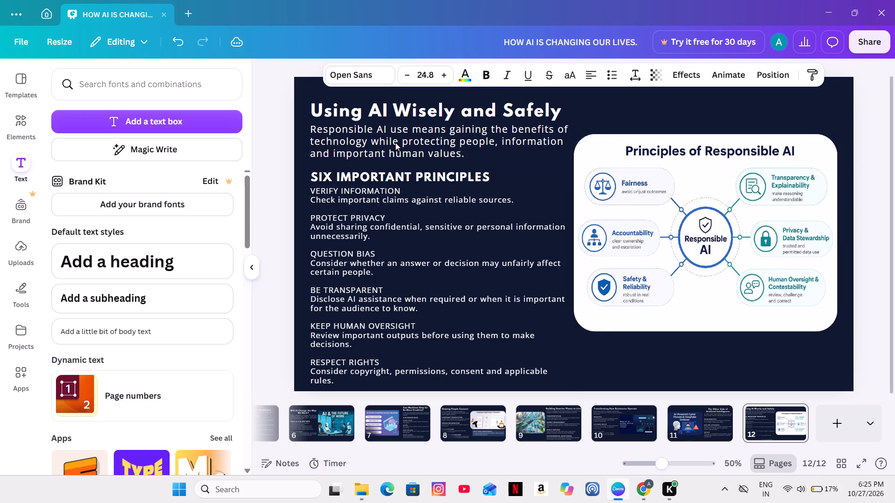
pyautogui.click(877, 132)
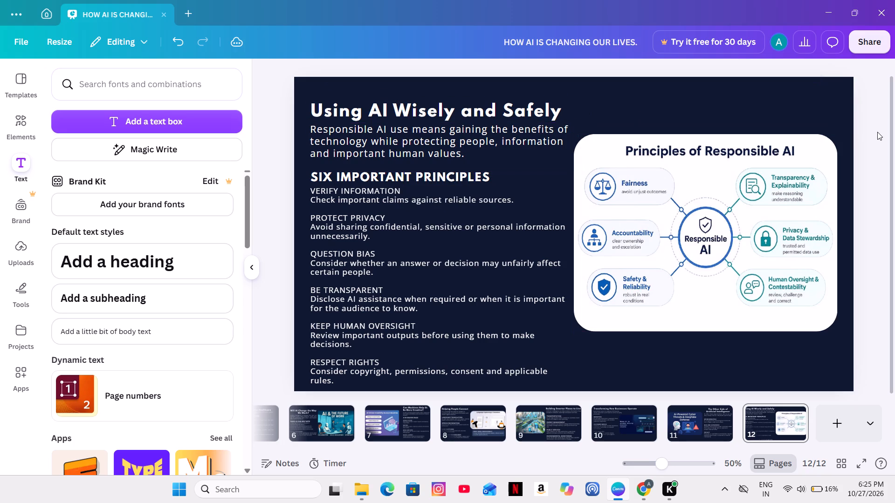
# Recolour the SIX IMPORTANT PRINCIPLES heading to the pastel greyazure photo colour #aec5d2.
pyautogui.click(428, 179)
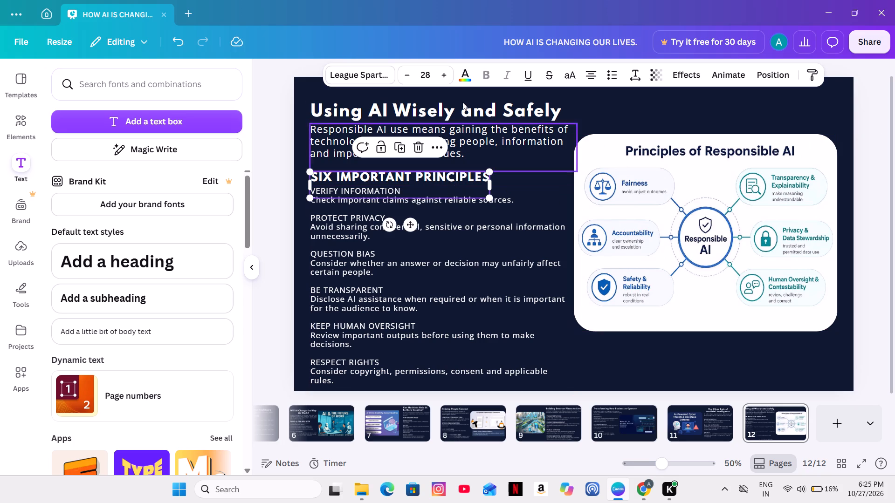
pyautogui.click(460, 74)
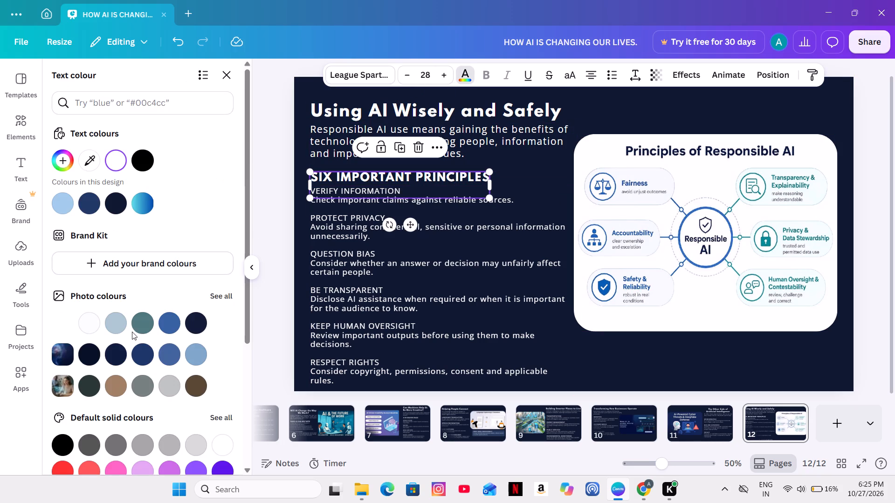
pyautogui.click(119, 319)
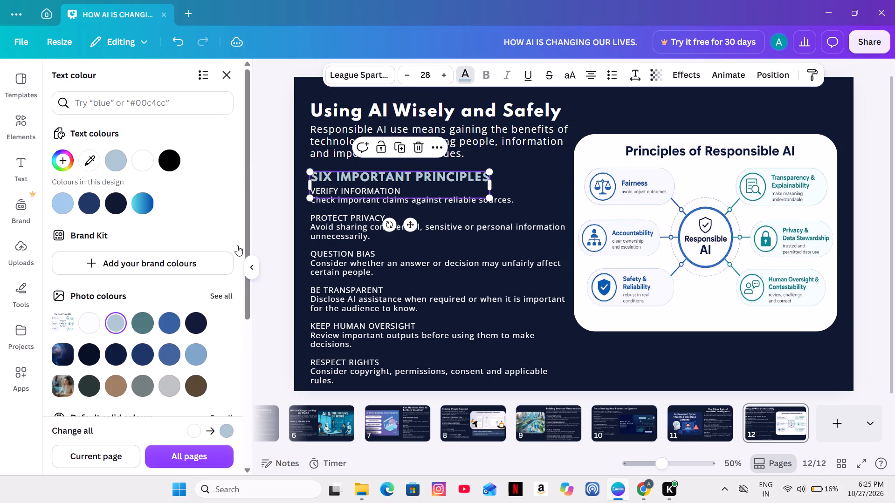
pyautogui.click(285, 199)
pyautogui.click(285, 199)
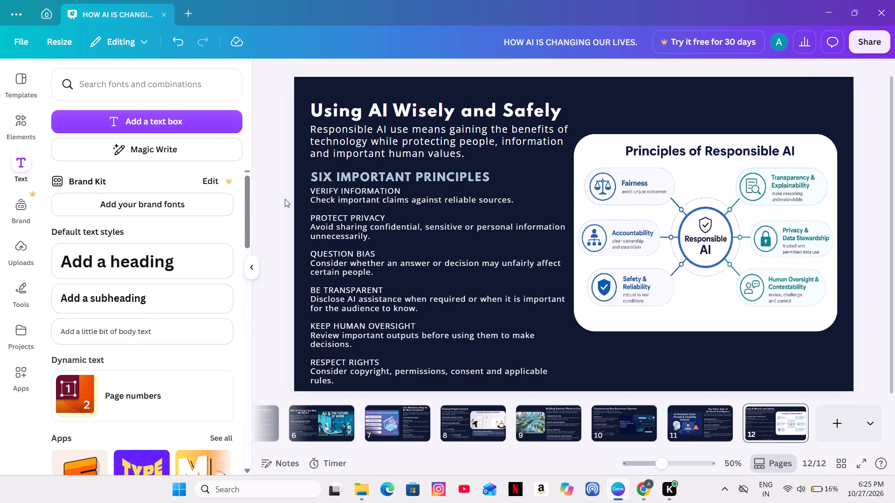
# Apply the design's turquoise-to-blue gradient to the Using AI Wisely and Safely title.
pyautogui.click(424, 105)
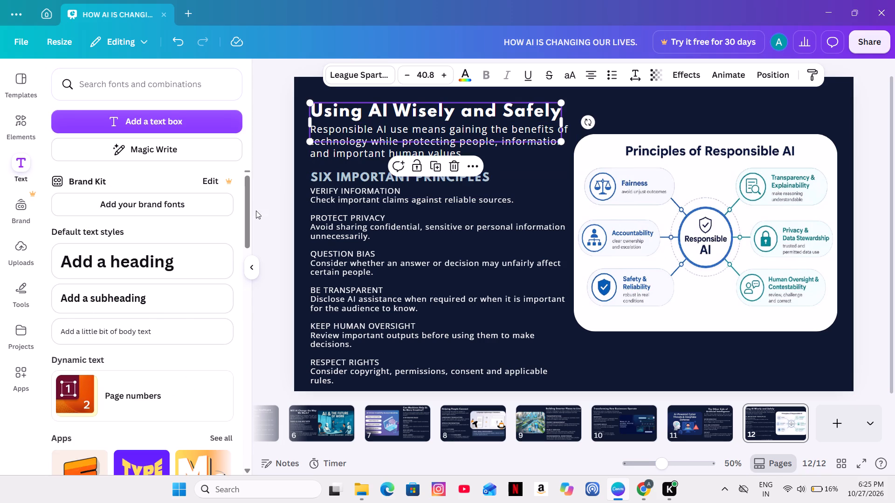
pyautogui.click(465, 68)
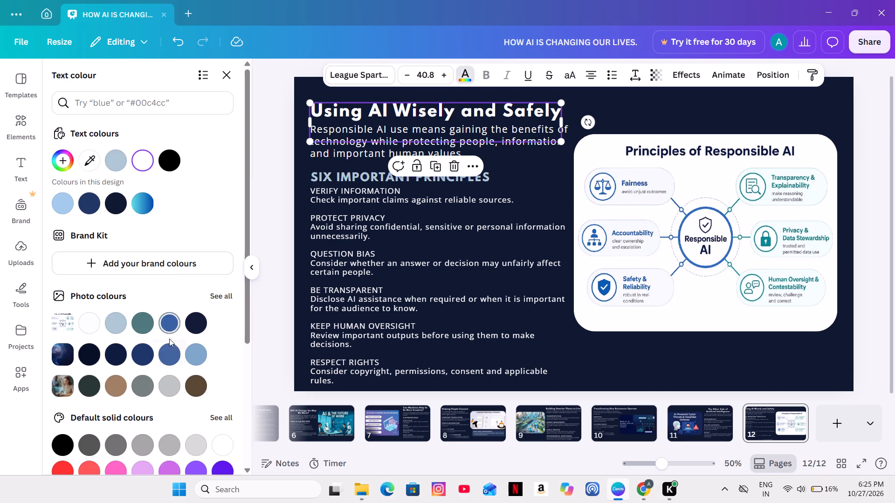
pyautogui.click(120, 163)
pyautogui.click(135, 209)
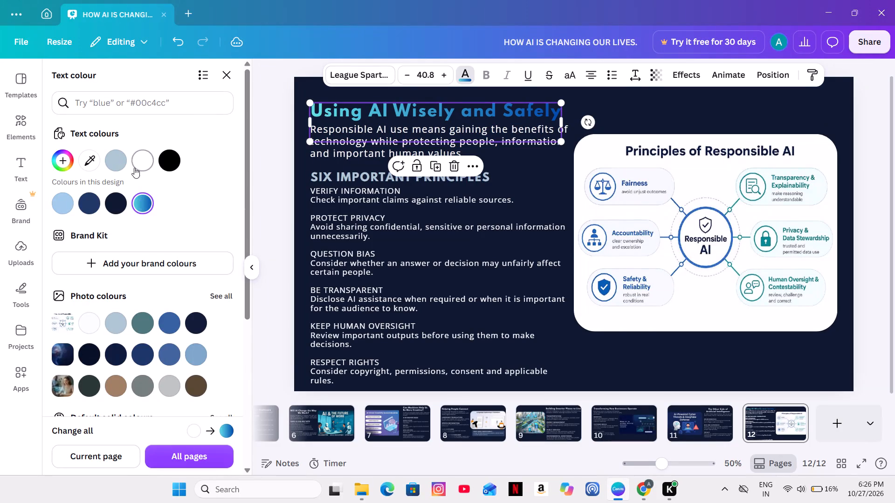
pyautogui.click(262, 182)
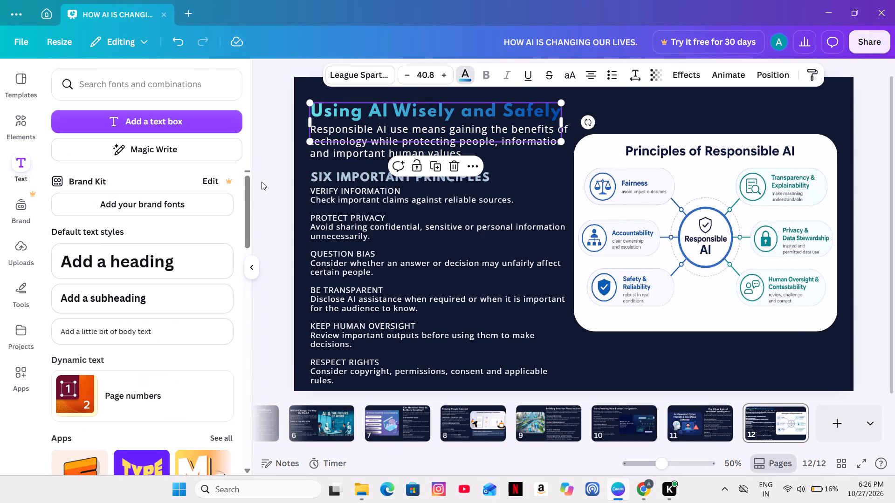
pyautogui.click(271, 176)
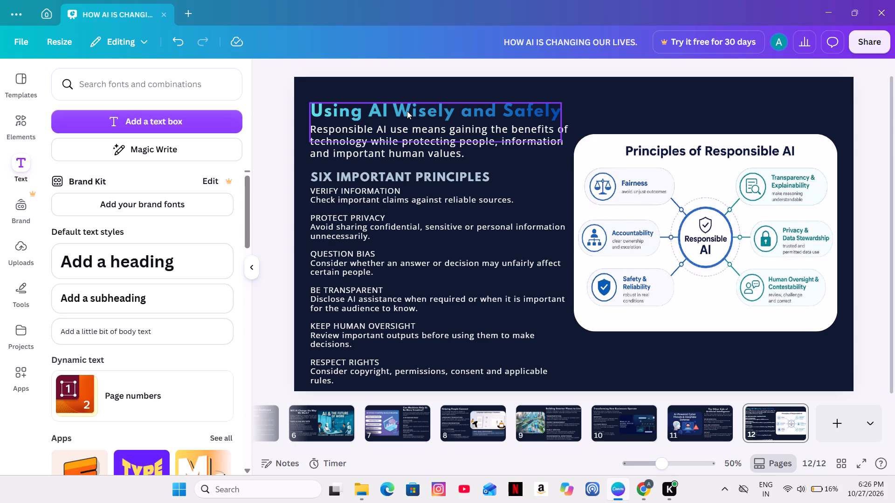
pyautogui.click(261, 154)
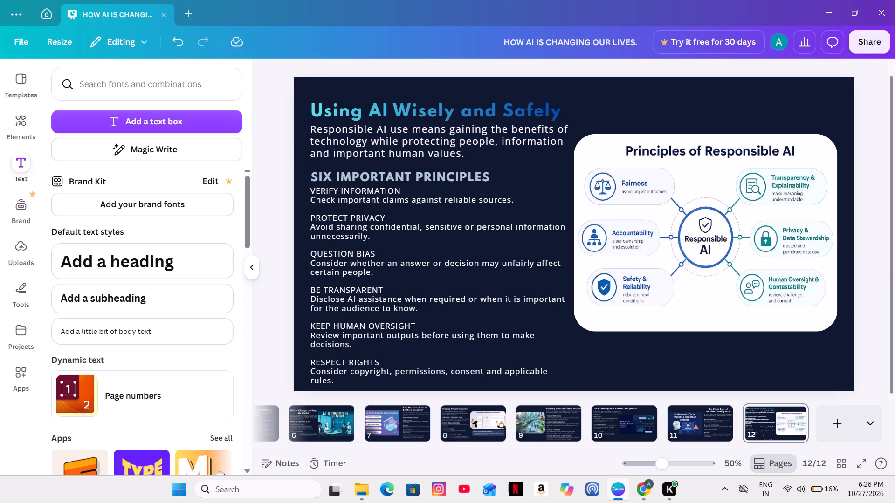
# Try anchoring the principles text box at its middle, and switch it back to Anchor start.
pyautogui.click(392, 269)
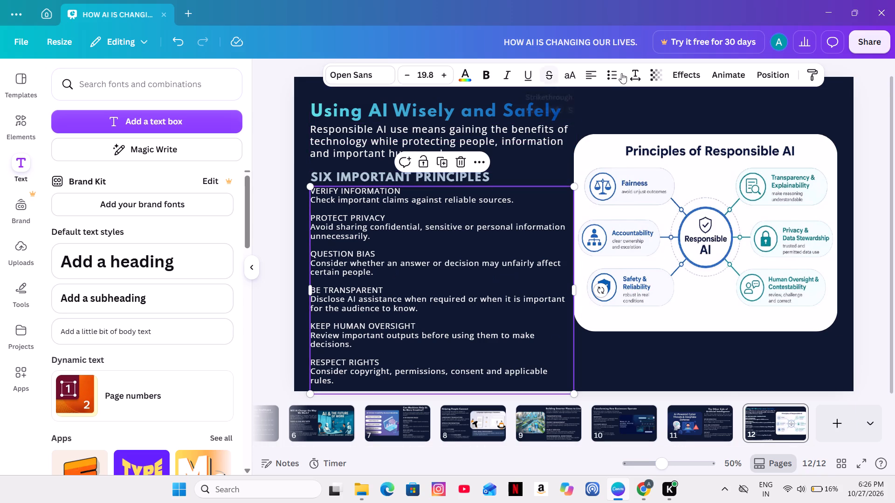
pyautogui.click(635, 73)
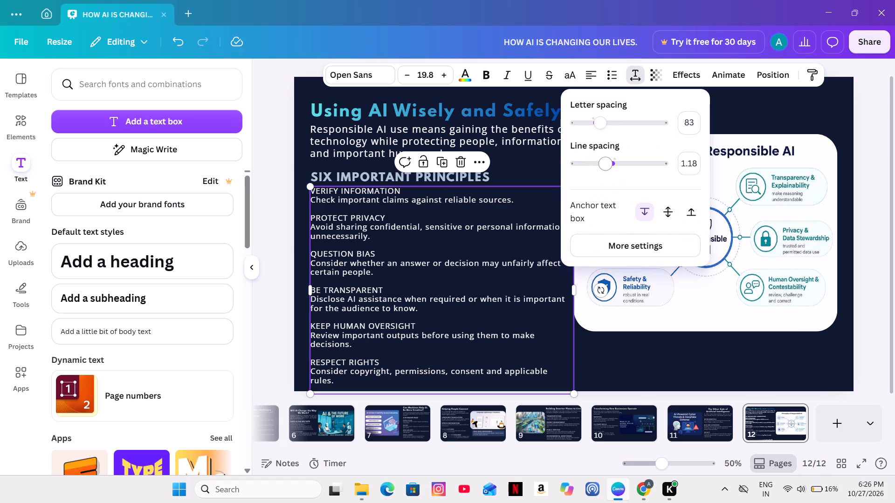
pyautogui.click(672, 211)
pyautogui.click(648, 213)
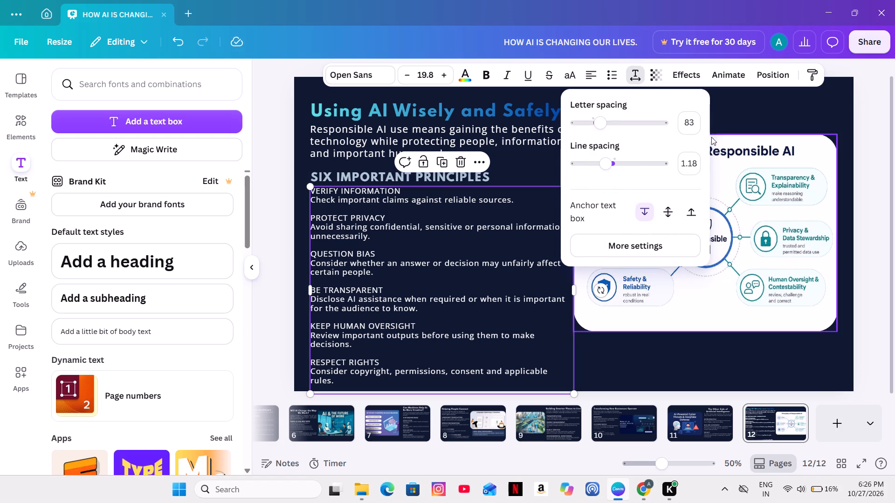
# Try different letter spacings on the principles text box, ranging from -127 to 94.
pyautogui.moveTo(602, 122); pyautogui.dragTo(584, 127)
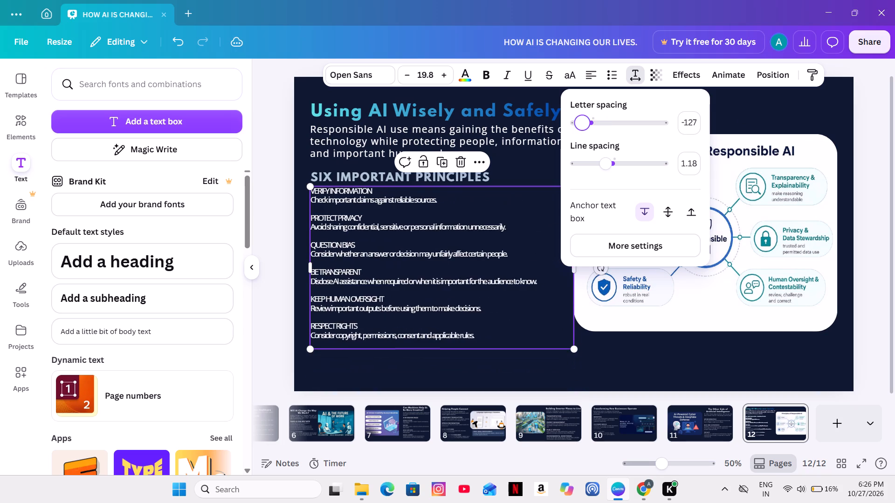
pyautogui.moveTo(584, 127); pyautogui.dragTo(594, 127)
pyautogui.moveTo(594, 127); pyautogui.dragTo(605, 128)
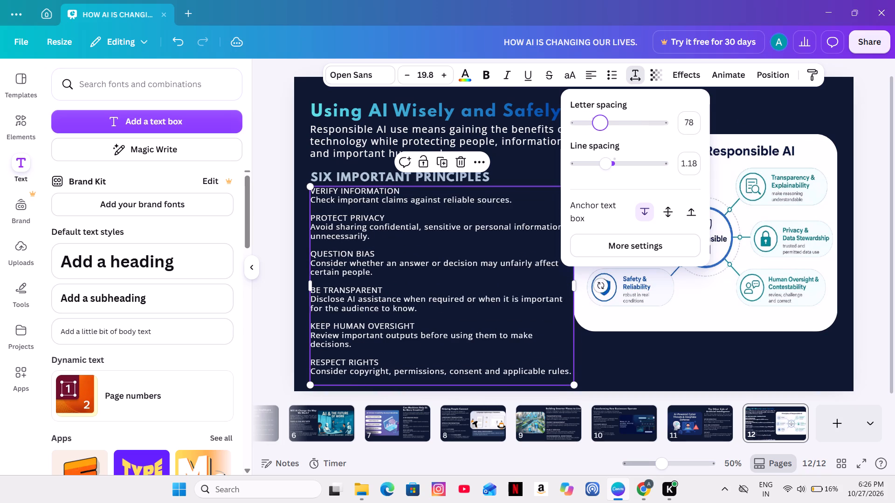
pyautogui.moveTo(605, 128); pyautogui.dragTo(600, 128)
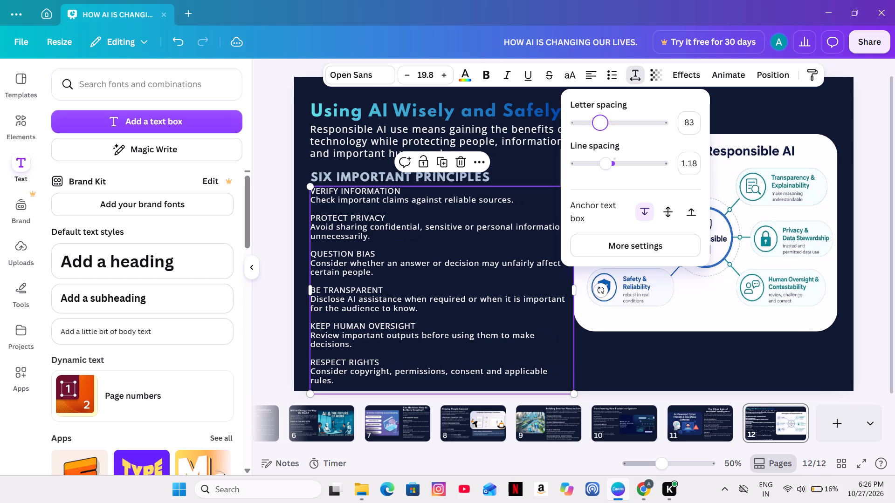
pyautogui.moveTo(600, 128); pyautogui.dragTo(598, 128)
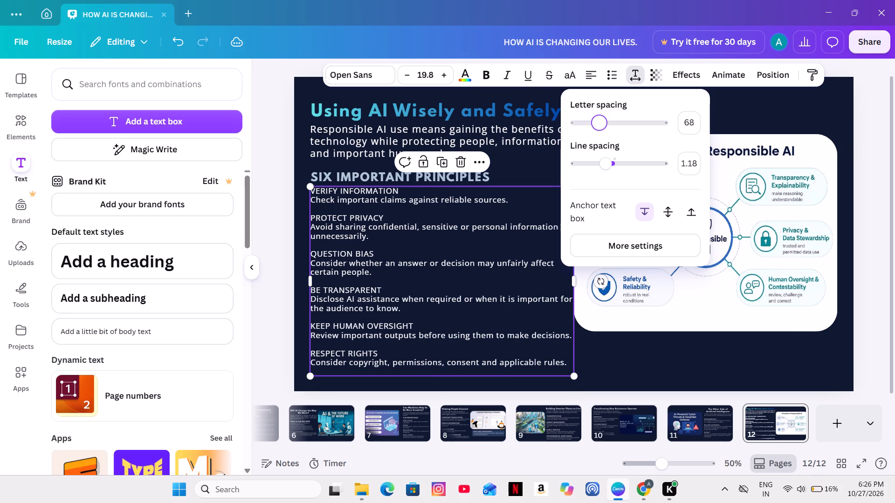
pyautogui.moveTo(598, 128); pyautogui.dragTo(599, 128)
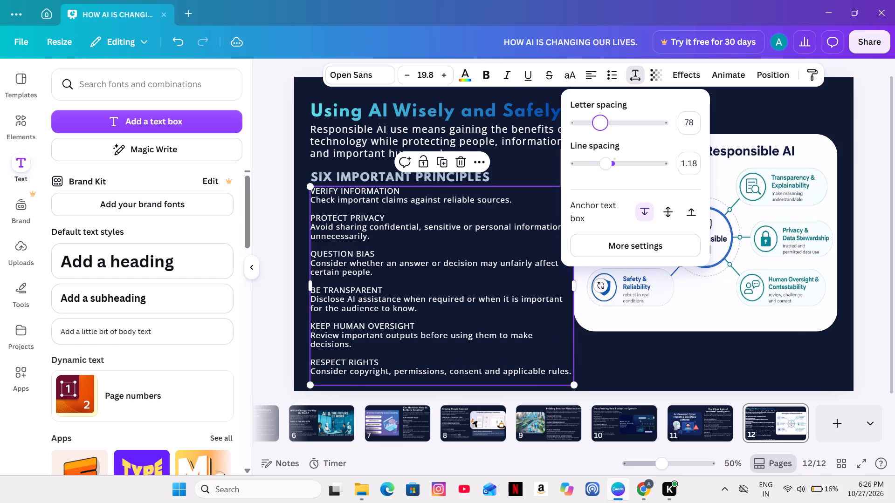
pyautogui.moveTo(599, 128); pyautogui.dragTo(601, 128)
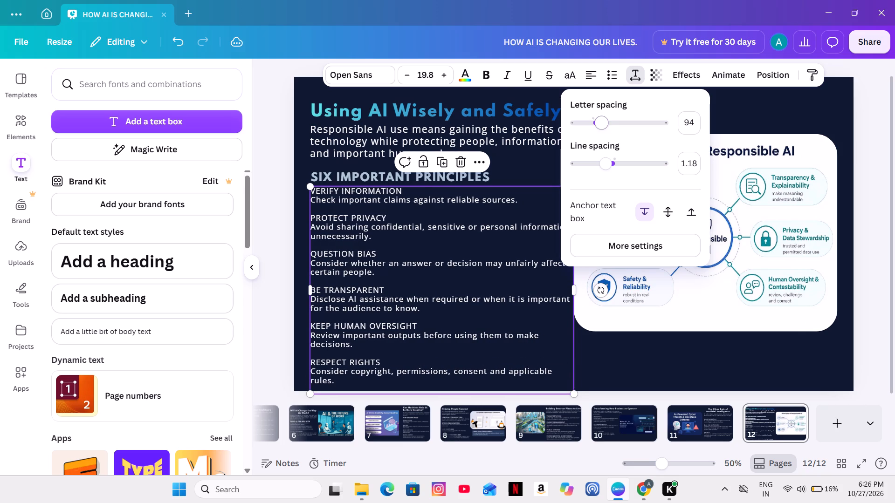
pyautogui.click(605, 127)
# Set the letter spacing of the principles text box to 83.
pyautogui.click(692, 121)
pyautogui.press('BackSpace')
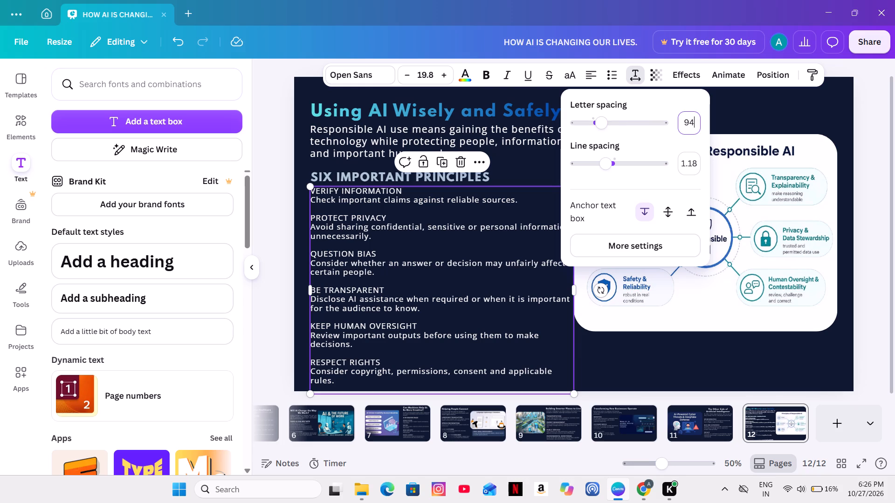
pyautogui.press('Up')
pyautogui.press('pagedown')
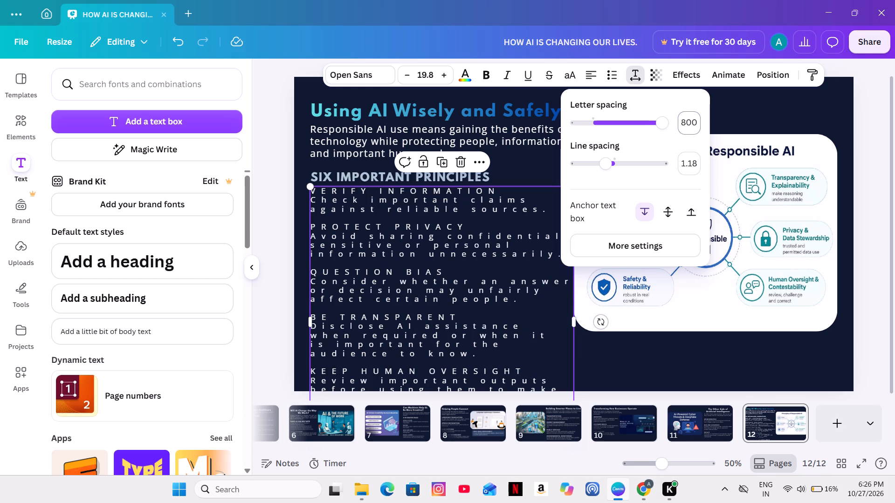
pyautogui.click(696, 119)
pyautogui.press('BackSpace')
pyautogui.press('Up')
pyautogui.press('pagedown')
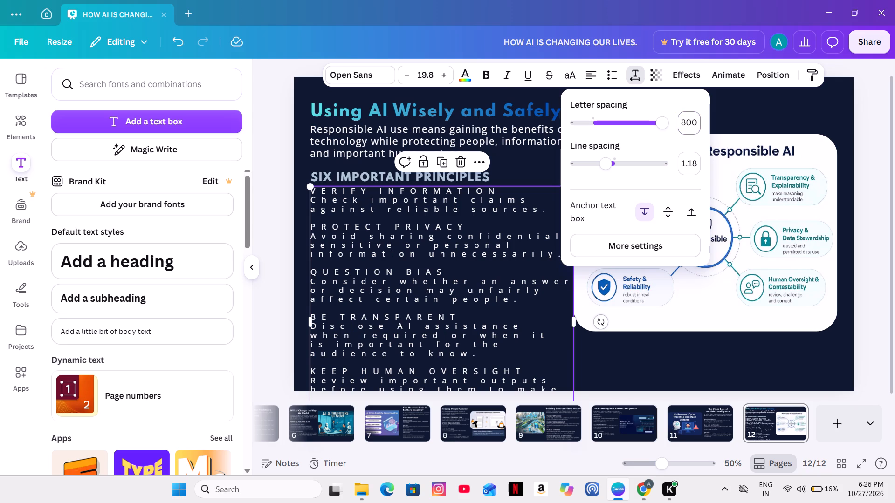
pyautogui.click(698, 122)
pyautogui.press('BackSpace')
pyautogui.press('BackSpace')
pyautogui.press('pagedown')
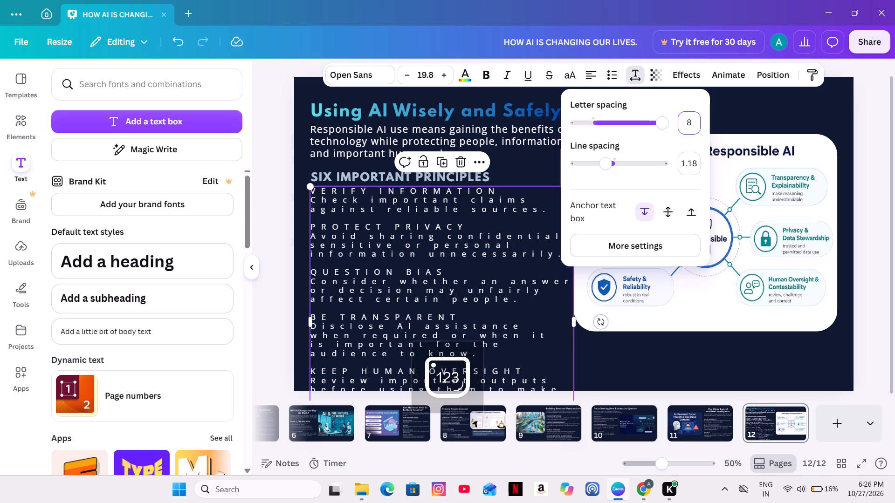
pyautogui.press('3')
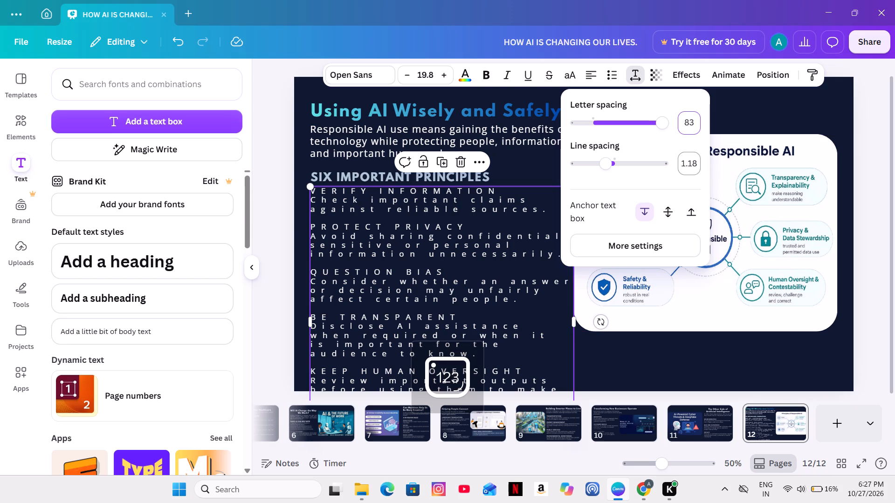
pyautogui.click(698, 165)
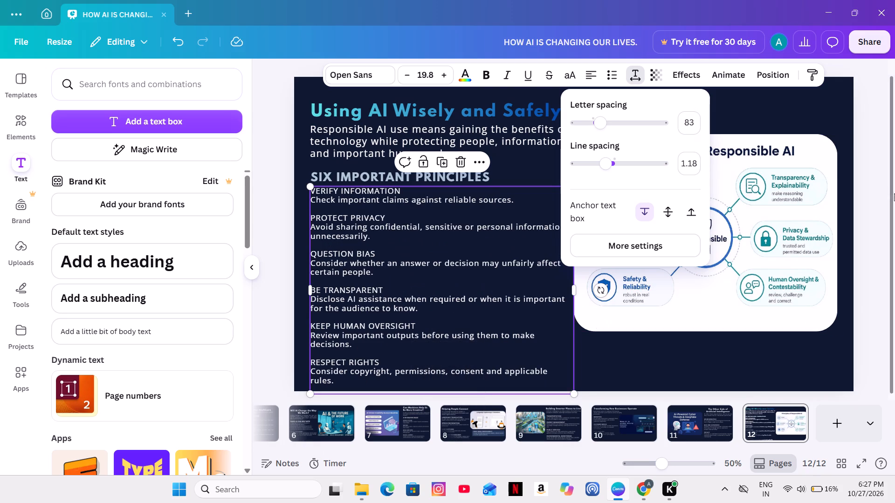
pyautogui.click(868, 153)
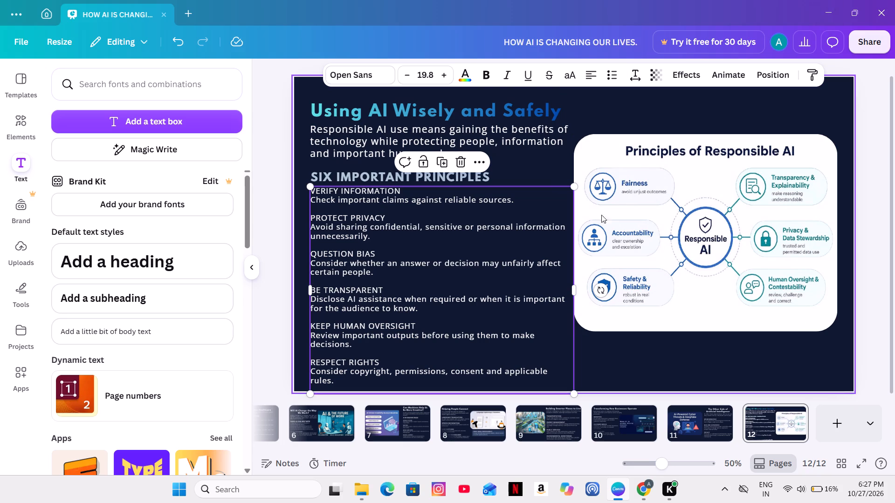
# Set the letter spacing to 83 and the line spacing to 0.96 for the description under QUESTION BIAS.
pyautogui.click(398, 269)
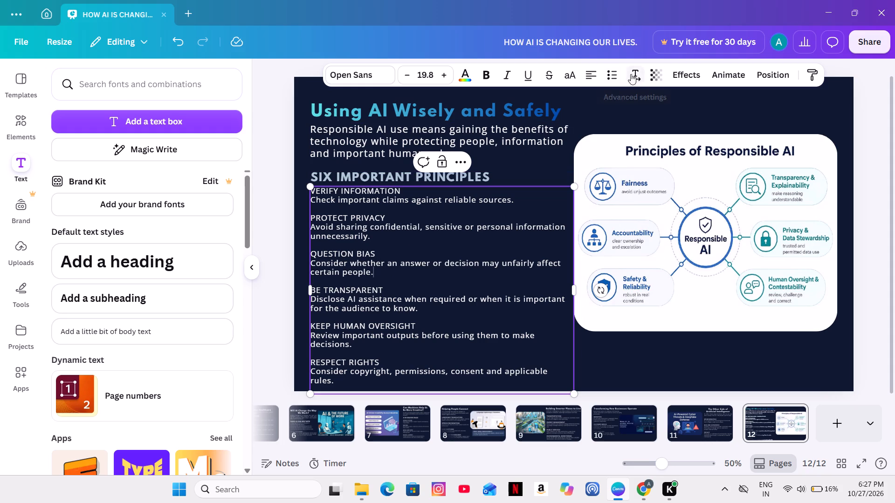
pyautogui.click(636, 70)
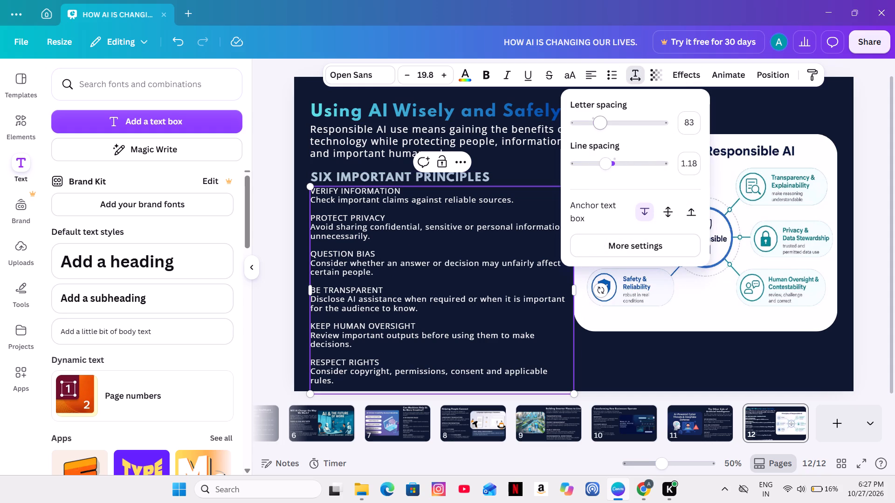
pyautogui.moveTo(602, 126); pyautogui.dragTo(597, 127)
pyautogui.click(692, 120)
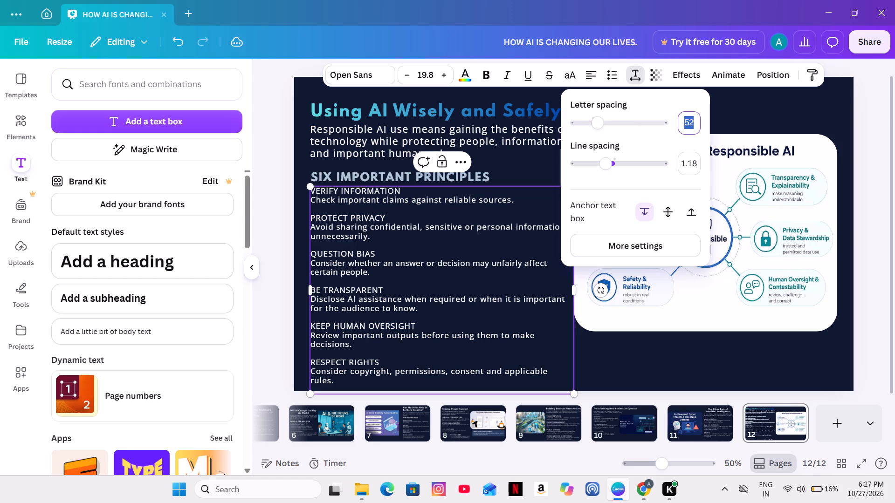
pyautogui.press('BackSpace')
pyautogui.write('83')
pyautogui.press('Return')
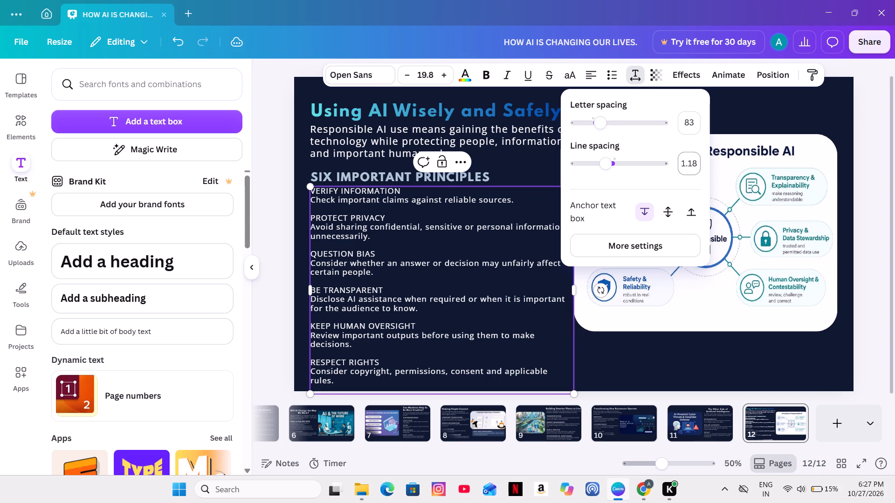
pyautogui.click(610, 168)
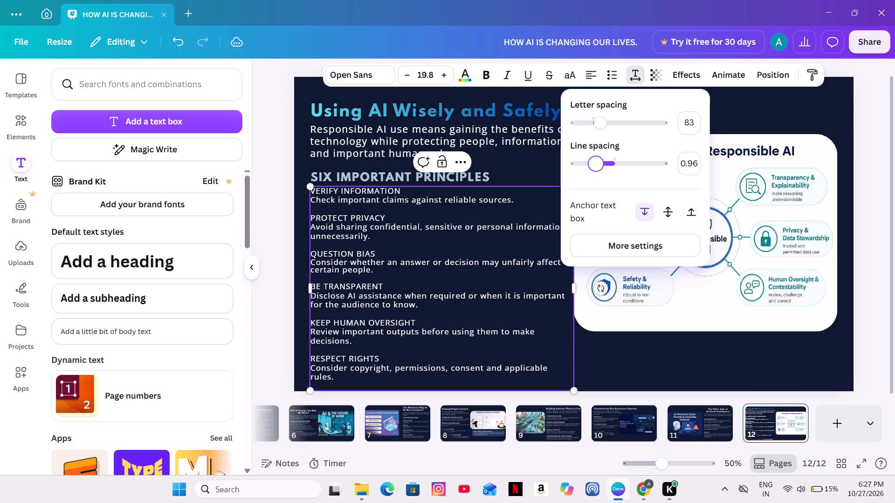
pyautogui.click(876, 167)
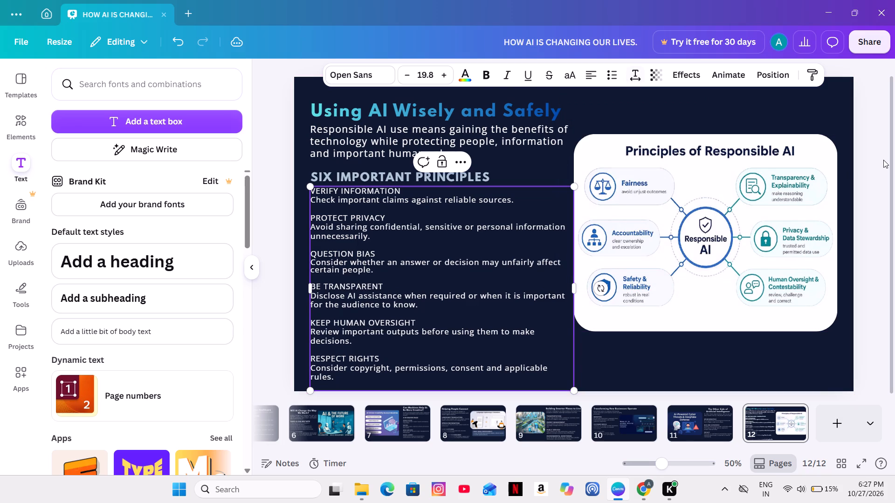